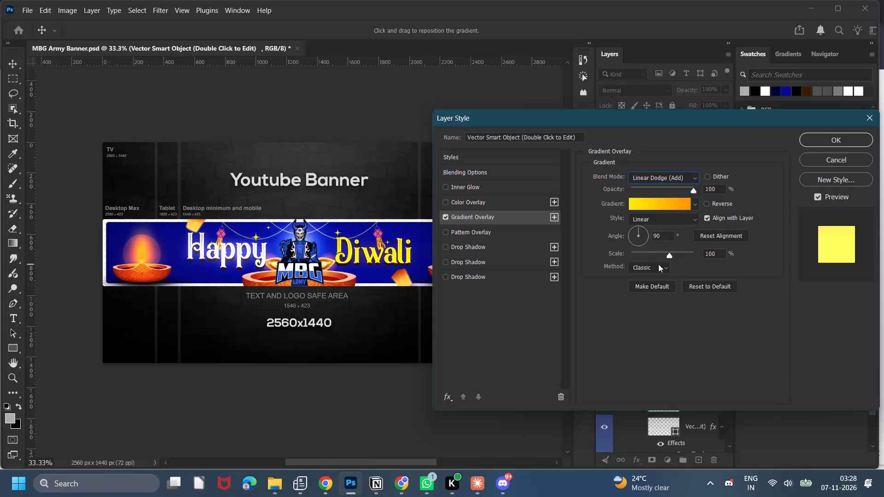
Set the Gradient Overlay's blend mode to Normal, reverse its gradient, and apply the layer style.
click(657, 180)
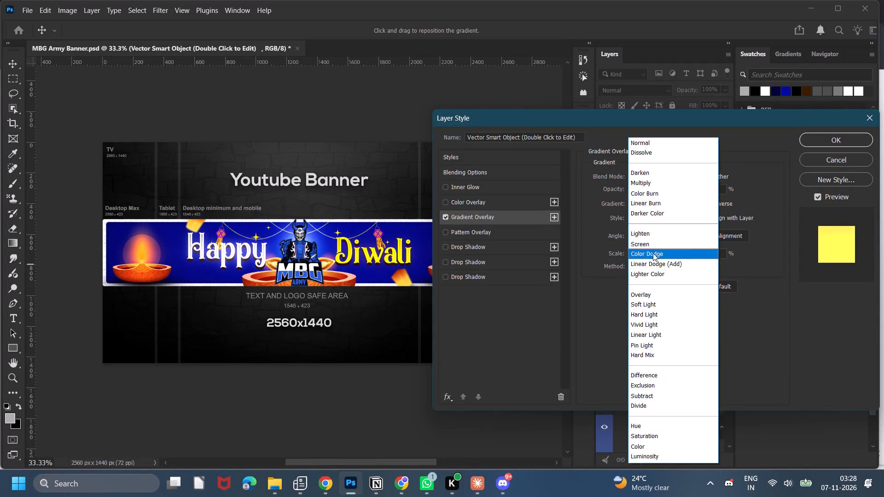
click(653, 253)
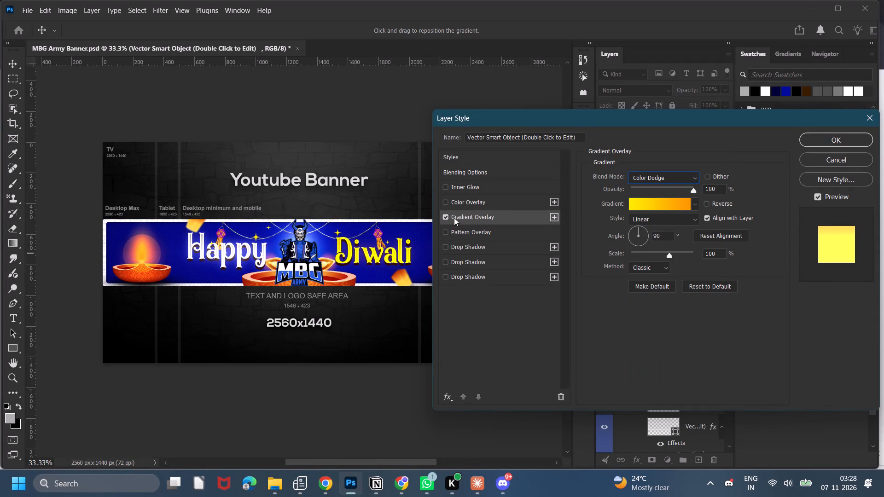
click(657, 182)
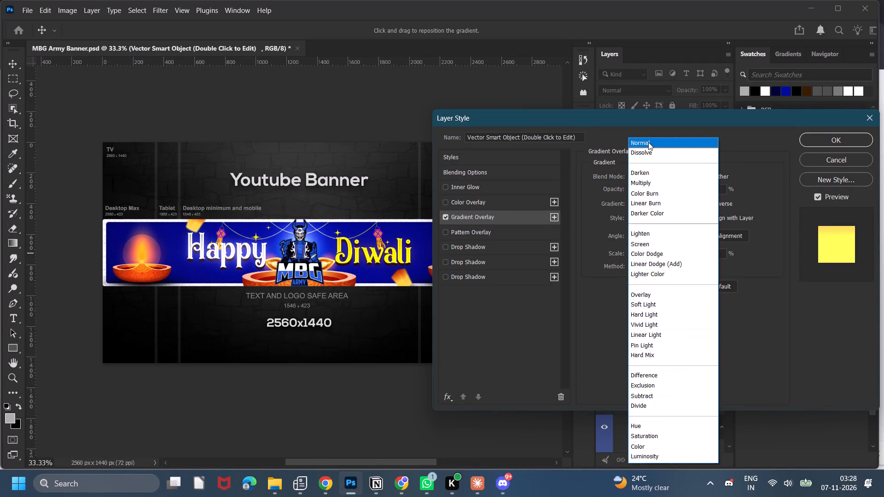
click(648, 141)
click(707, 204)
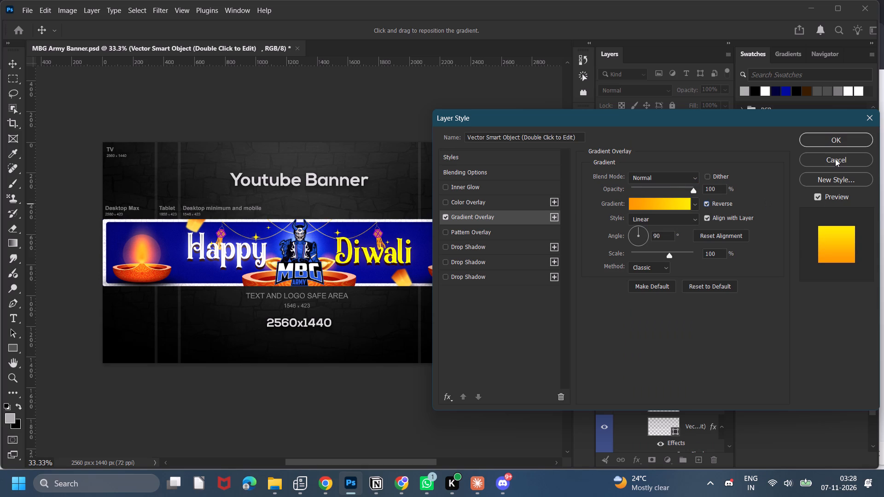
click(841, 142)
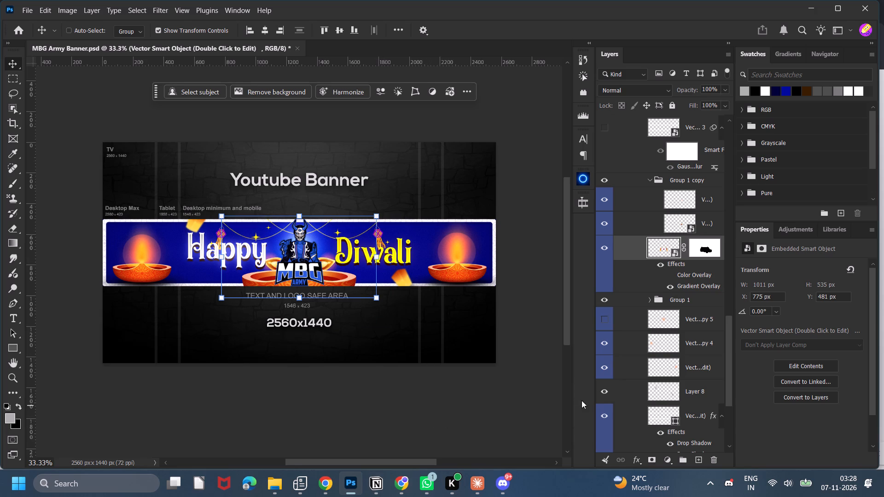
Select Layer 3 and hide the Layer 1 banner template overlay.
scroll(651, 363, up, 19)
scroll(628, 267, up, 6)
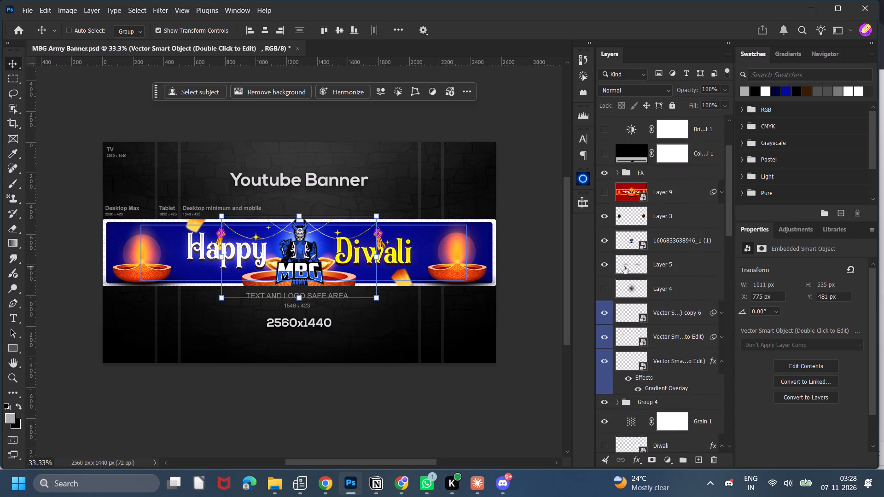
scroll(624, 267, up, 4)
click(661, 294)
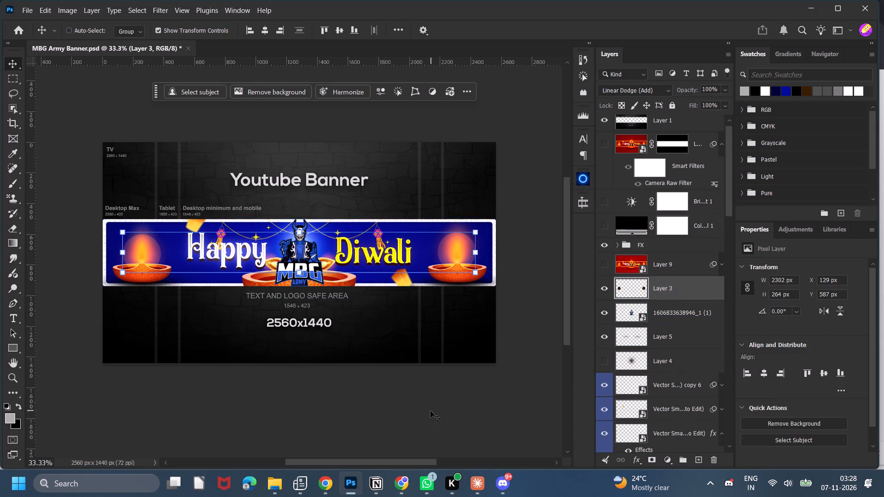
click(609, 121)
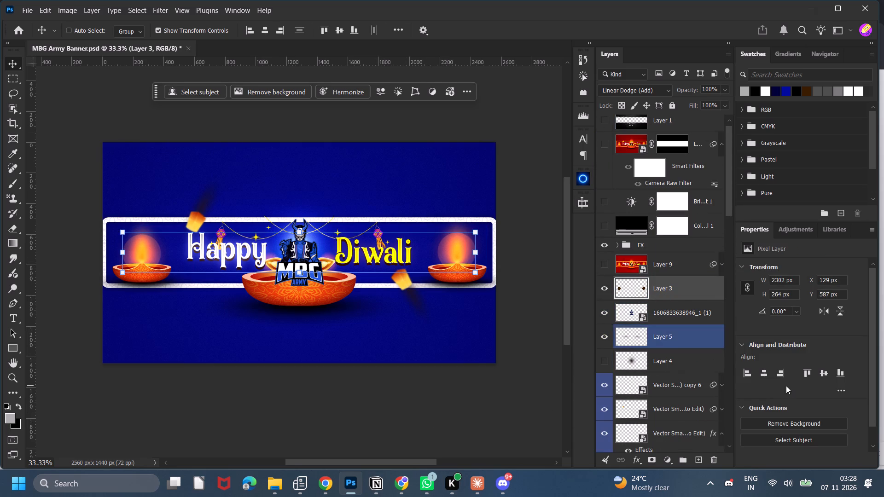
Hide the FX group and stamp all visible artwork into a new merged layer directly above Layer 3.
key(ctrl+alt+shift+e)
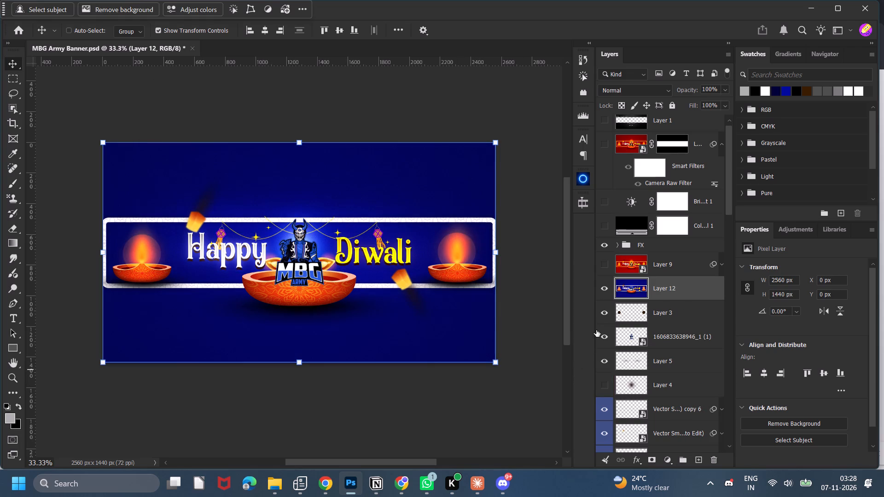
key(ctrl+z)
click(605, 245)
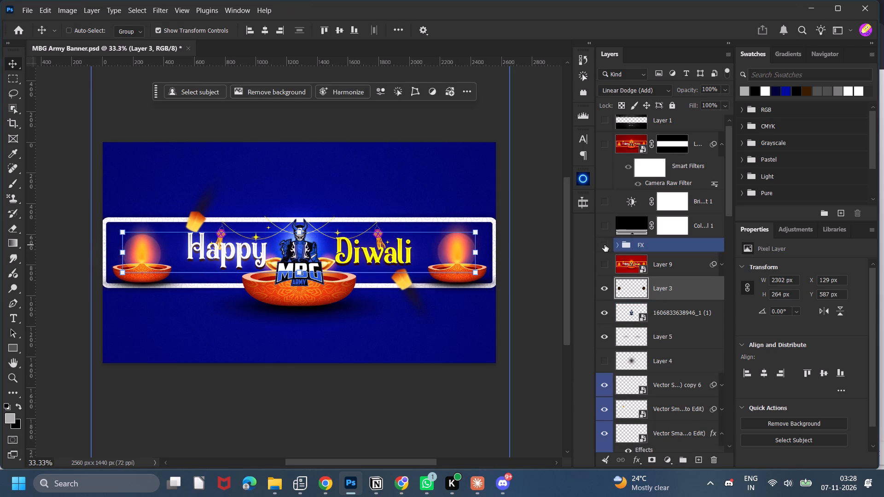
key(ctrl+alt+shift+e)
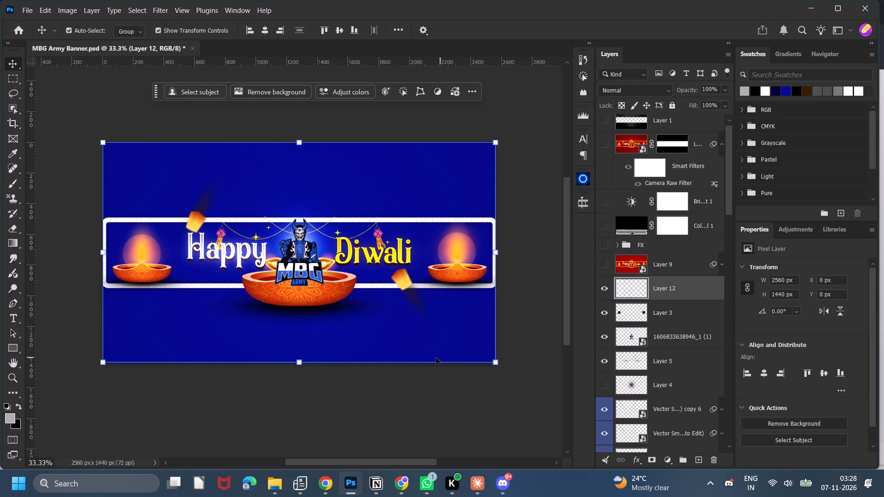
Convert the merged layer to a smart object and move Layer 9's smart filters onto it.
right_click(665, 284)
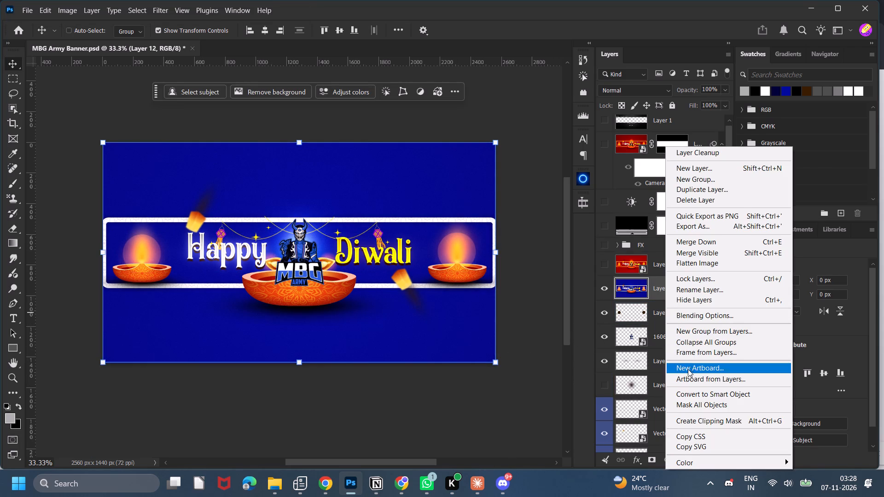
click(687, 395)
drag(713, 263, 694, 292)
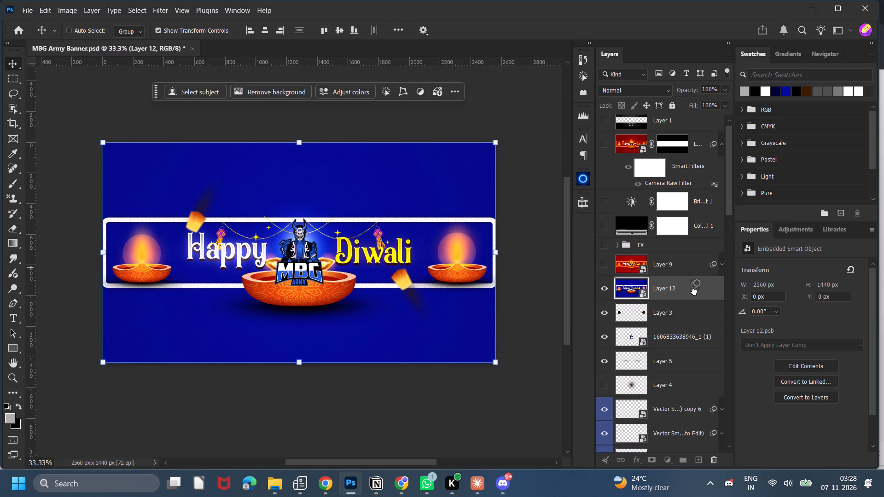
drag(694, 292, 693, 293)
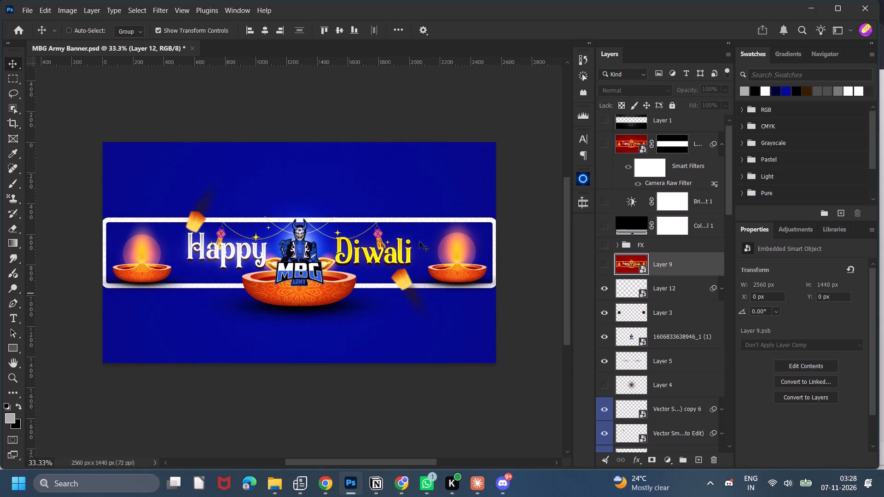
Show the FX group again, stamp all visible artwork into a new layer above it, and convert that layer to a smart object.
click(606, 248)
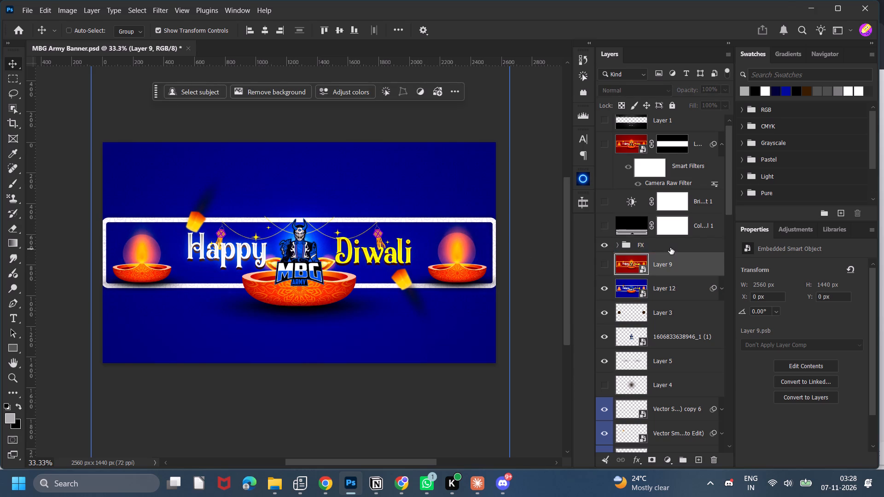
click(670, 248)
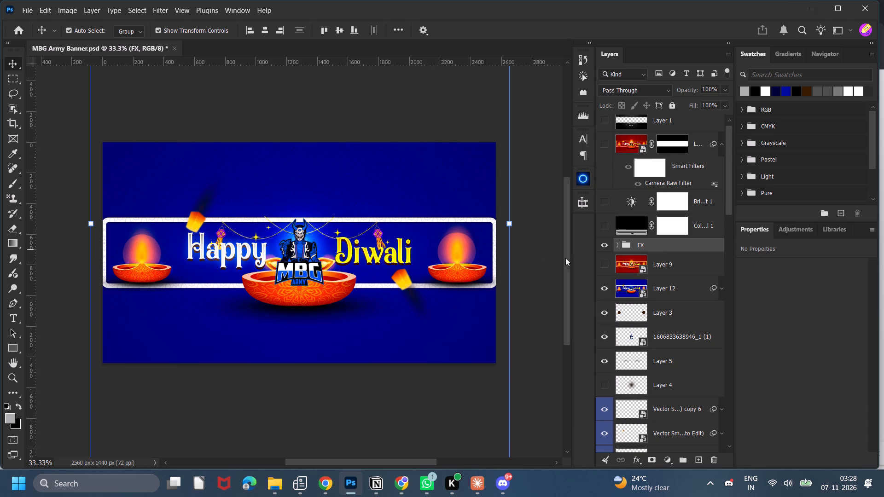
key(ctrl+alt+shift+e)
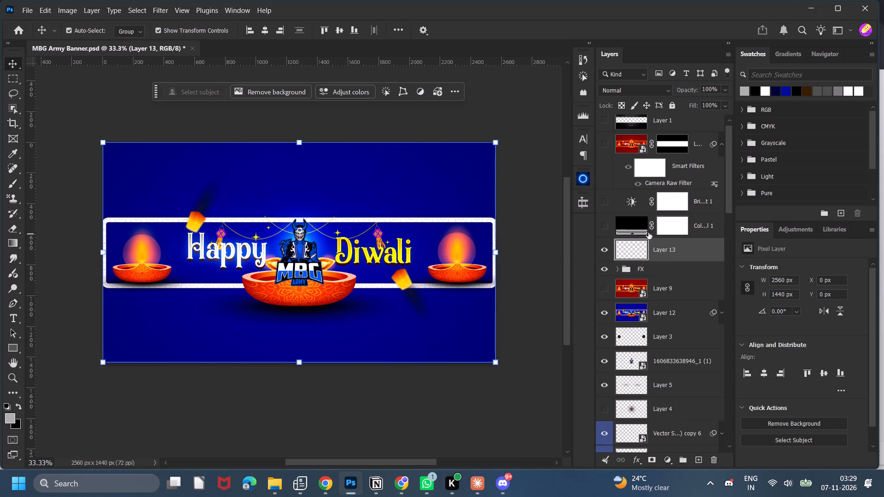
right_click(675, 247)
click(697, 394)
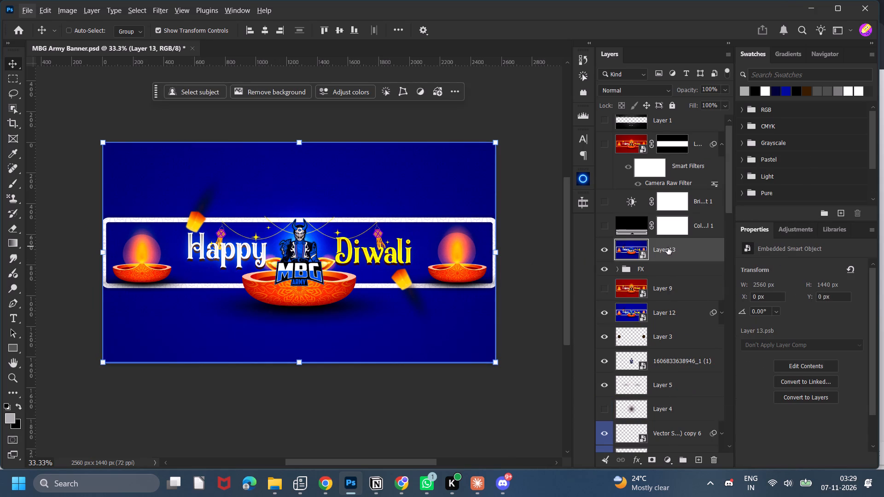
Show the black fill layer and move Layer 13 above the hidden Brightness/Contrast adjustment.
click(608, 223)
drag(669, 247, 663, 192)
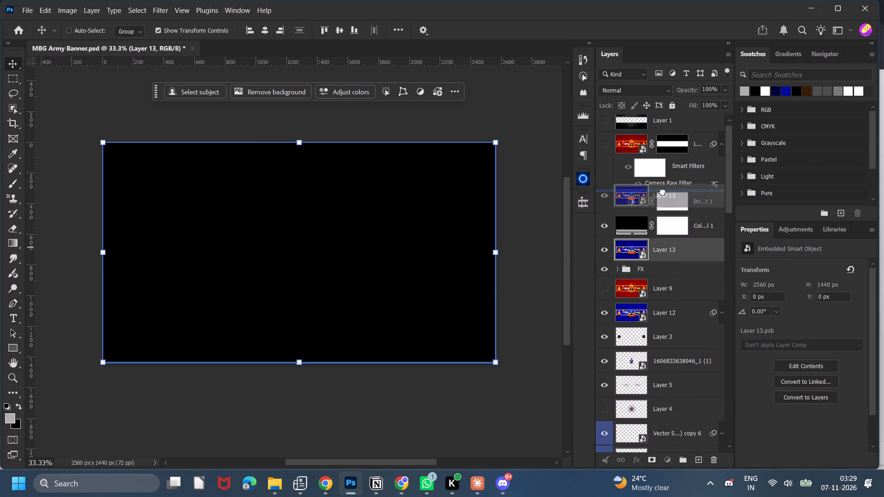
drag(663, 192, 663, 186)
Copy the banner-strip layer mask from the hidden red Diwali layer onto Layer 13.
alt+drag(675, 148, 674, 196)
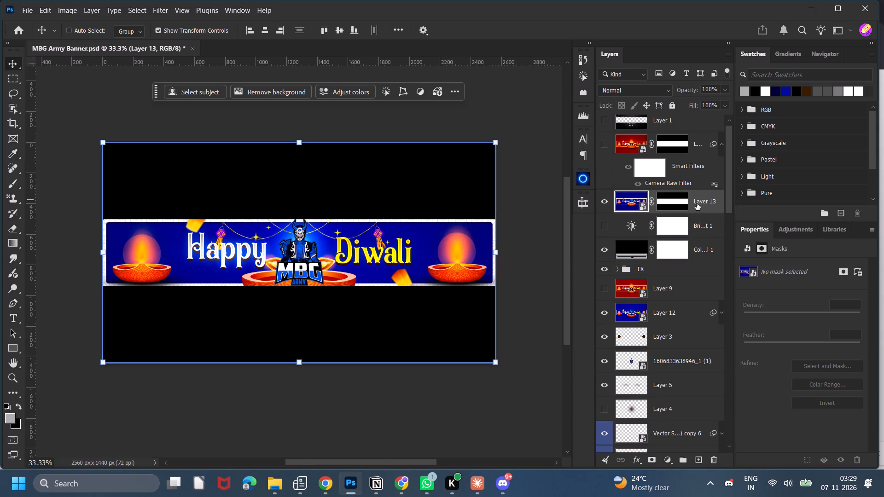
Duplicate the masked Layer 13 and convert the lower original to a smart object.
click(697, 203)
key(ctrl+j)
click(699, 226)
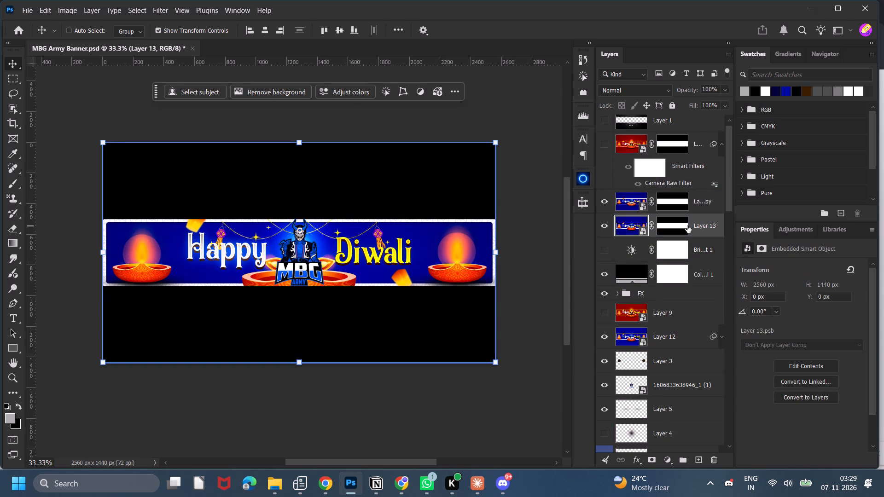
right_click(702, 224)
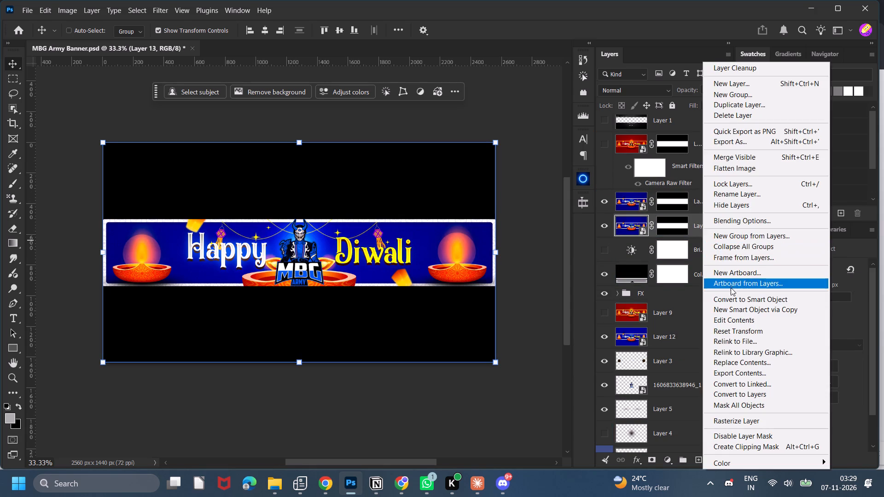
click(731, 298)
Scale Layer 13 proportionally to 329% so it fills the canvas height, and align its horizontal centre.
key(ctrl+t)
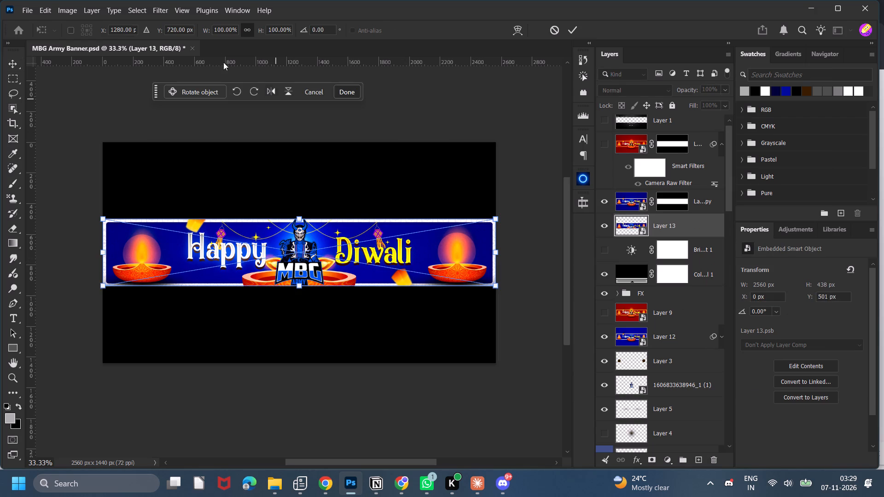
drag(201, 30, 319, 59)
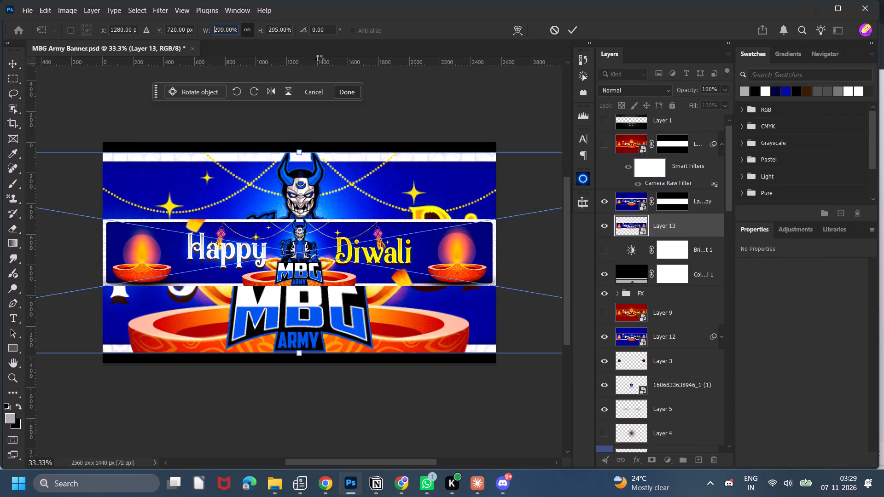
drag(319, 59, 333, 60)
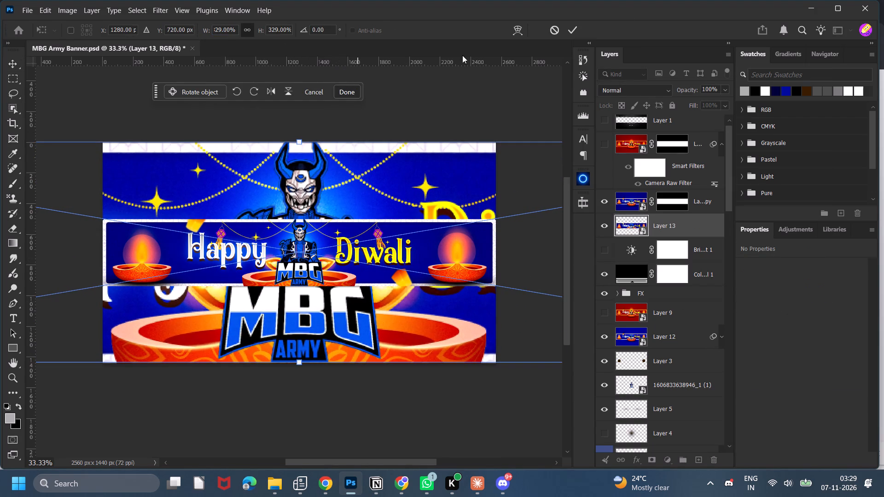
click(573, 30)
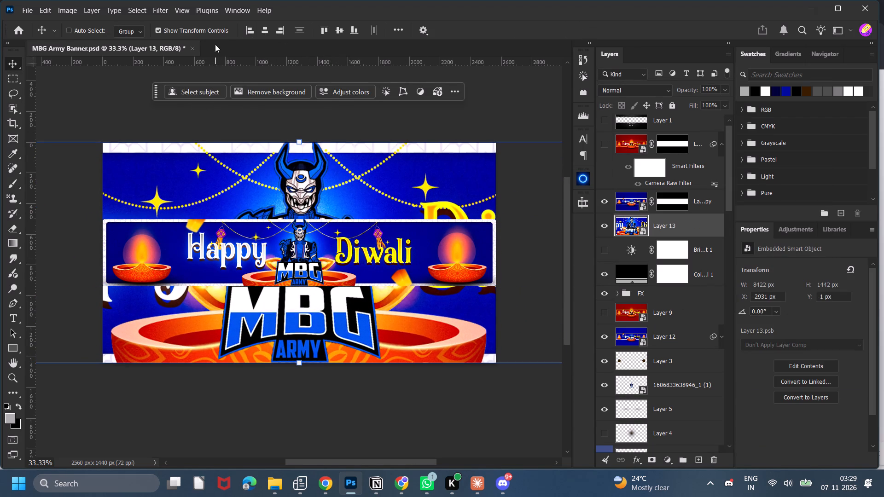
click(263, 28)
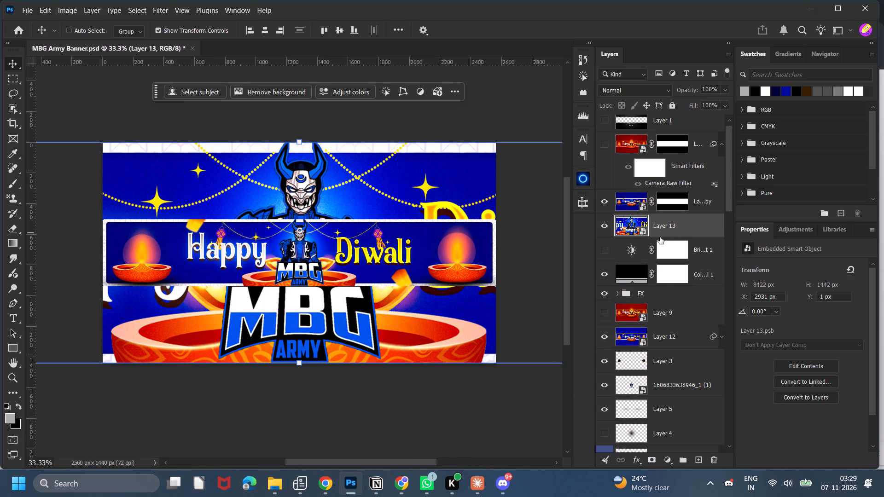
Move the Brightness/Contrast adjustment directly above Layer 13 and make it visible.
drag(634, 250, 633, 216)
click(606, 226)
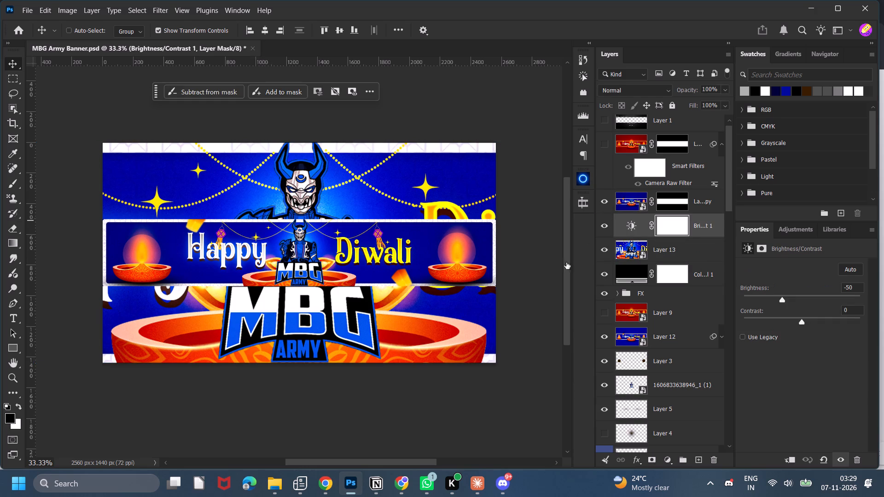
Apply a Gaussian Blur with a 25 pixel radius to the enlarged Layer 13 background.
key(ctrl+minus)
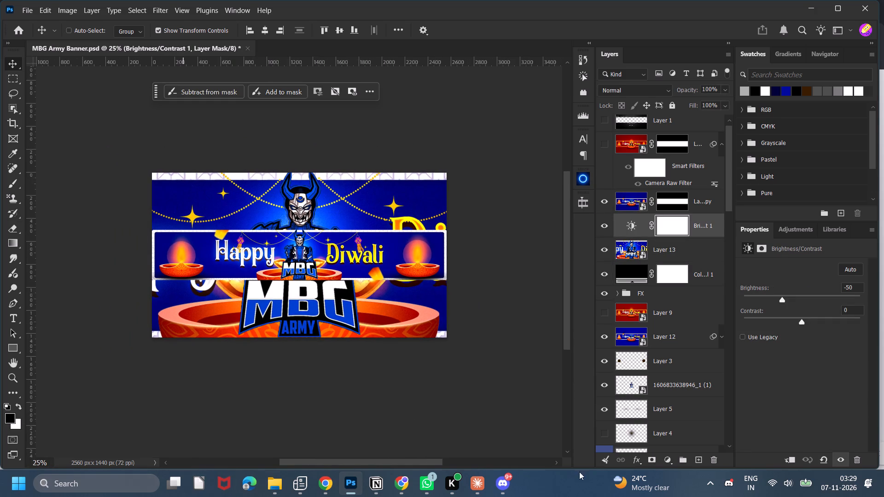
click(680, 248)
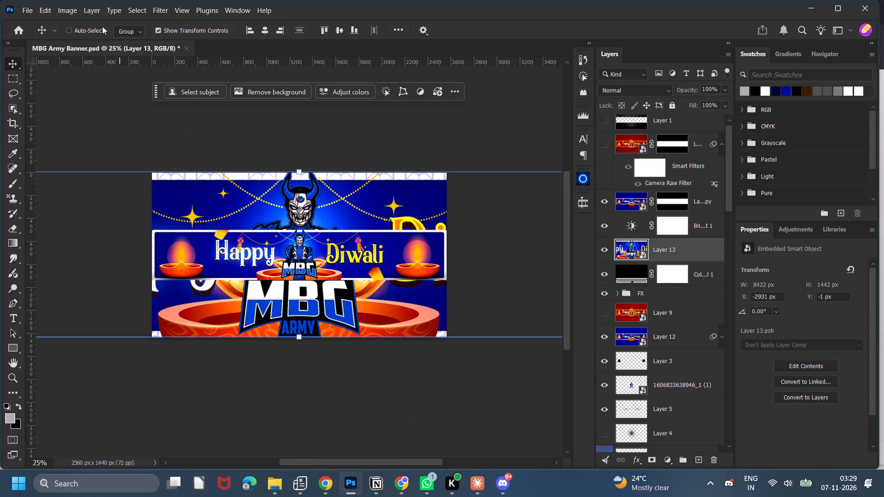
click(156, 17)
click(168, 35)
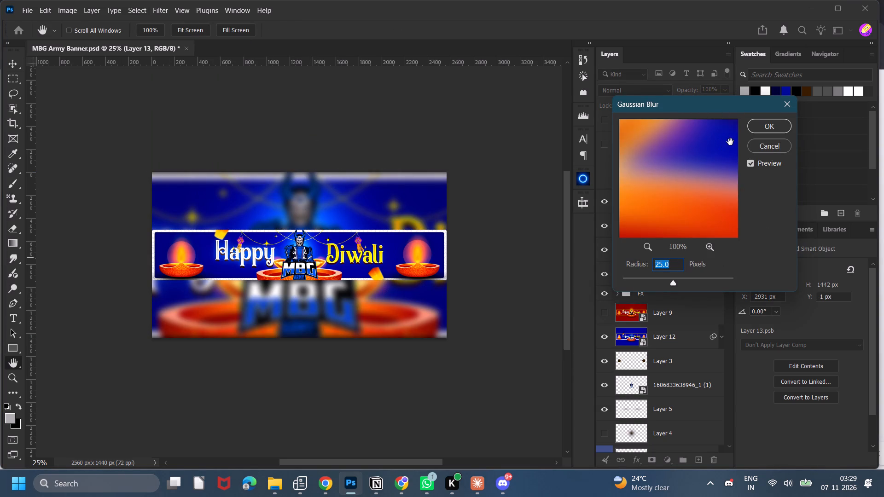
click(758, 128)
click(483, 123)
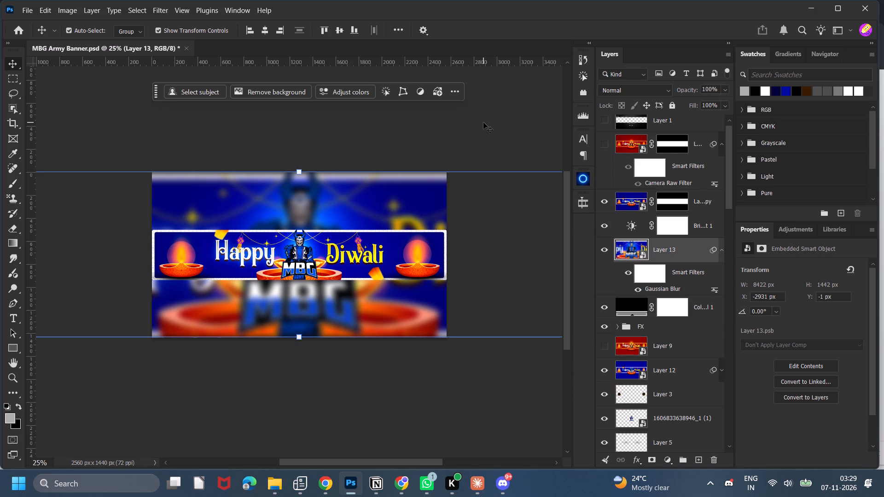
Save the banner document.
key(ctrl+s)
scroll(448, 309, up, 2)
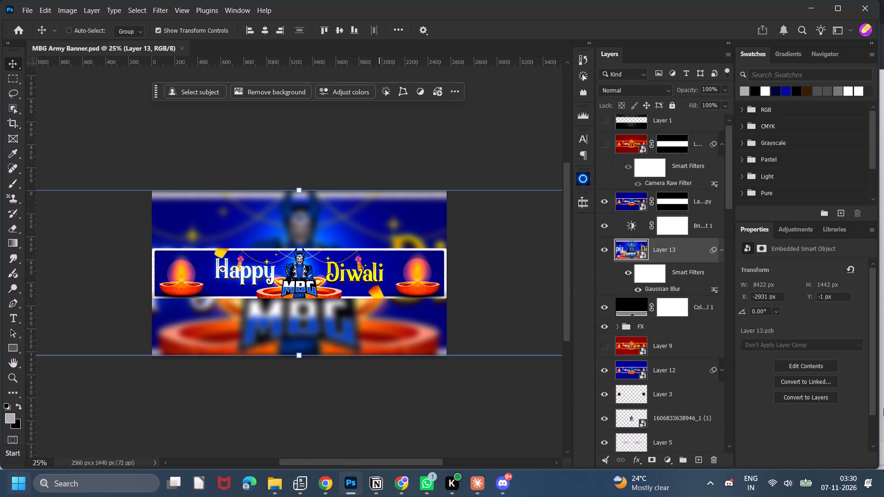
key(ctrl+s)
Export the finished banner as a PNG named MBG Army Banner in the Project Diwali folder.
click(28, 10)
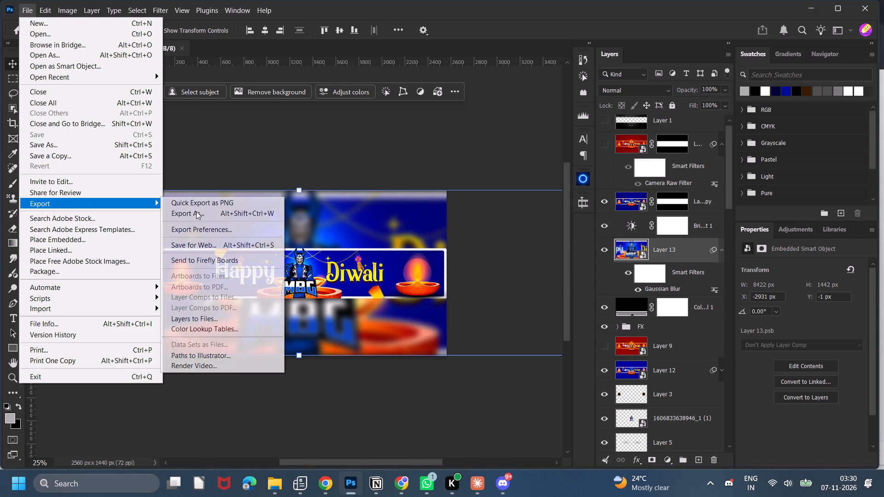
click(204, 203)
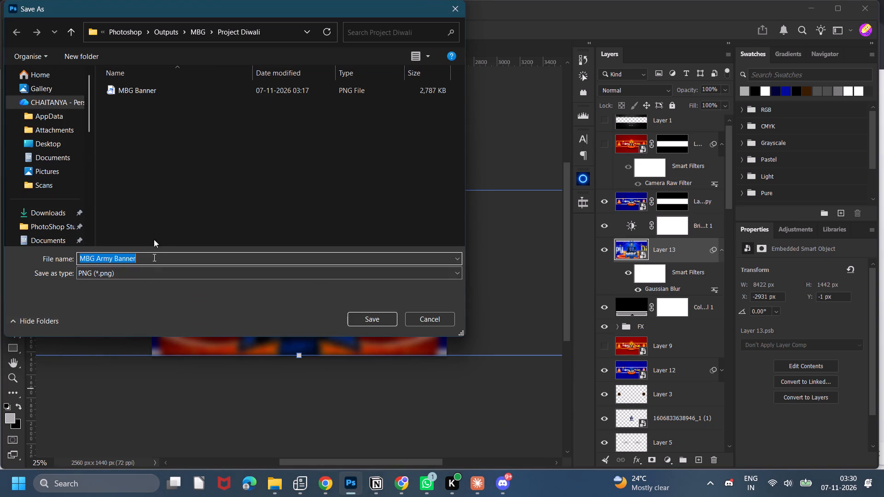
click(374, 316)
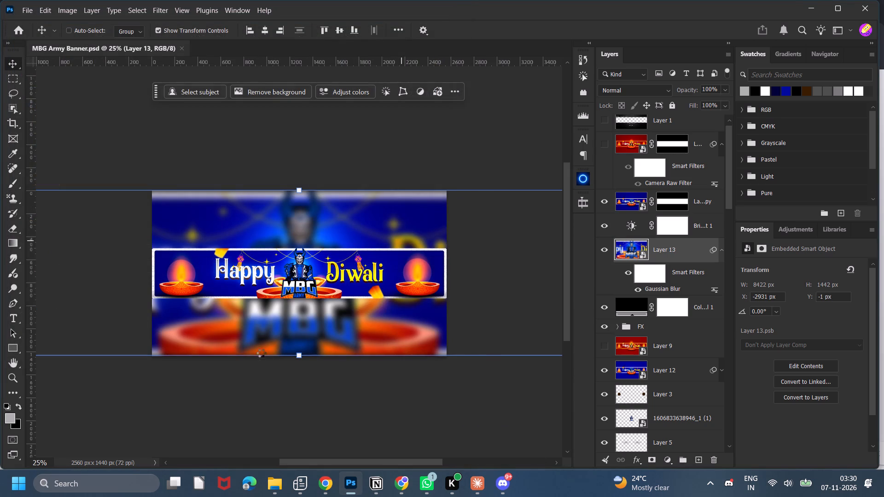
Close the MBG Army Banner document.
scroll(260, 357, down, 2)
scroll(262, 355, up, 3)
scroll(332, 339, up, 1)
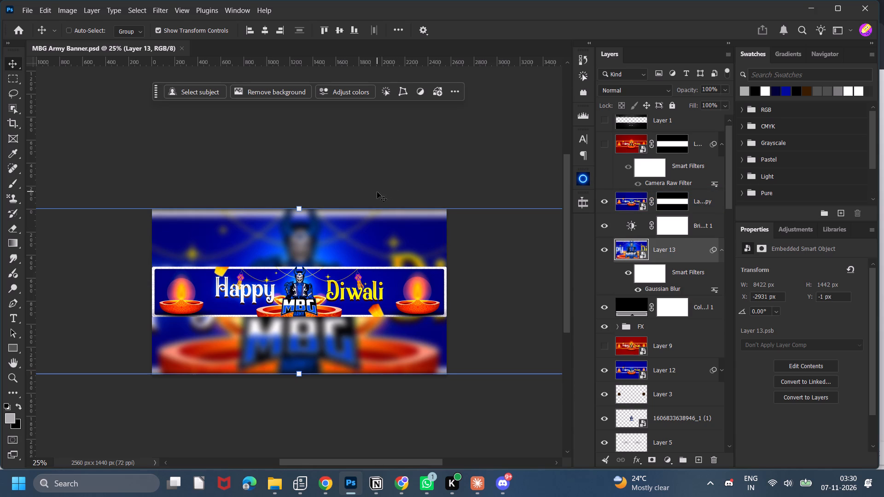
click(184, 52)
click(181, 48)
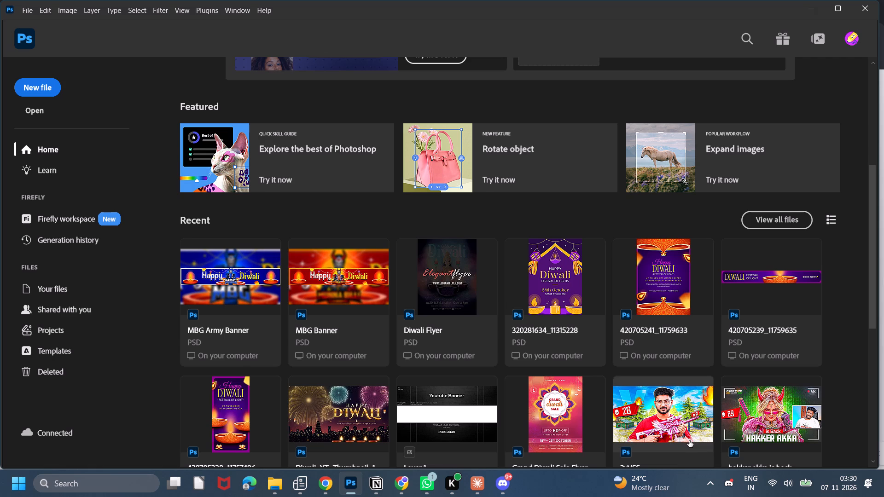
Create a new 1080 x 1080 px document at 300 pixels per inch with a white background.
click(48, 95)
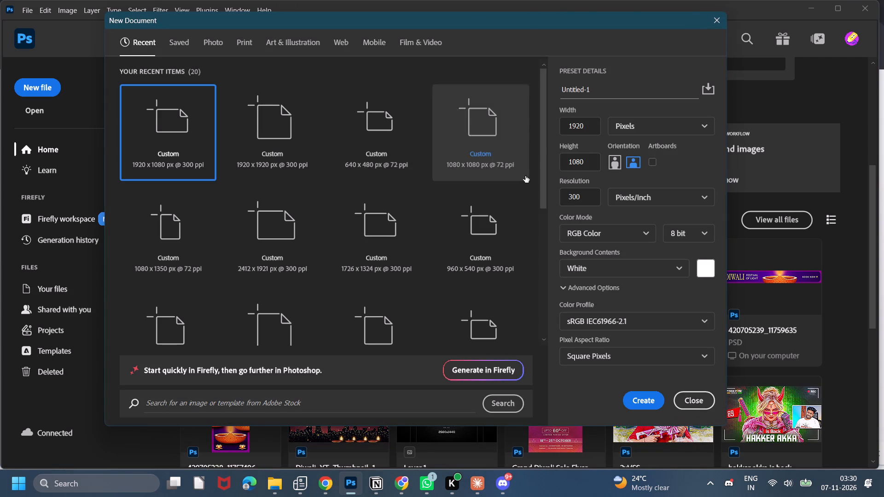
drag(586, 126, 558, 129)
key(1)
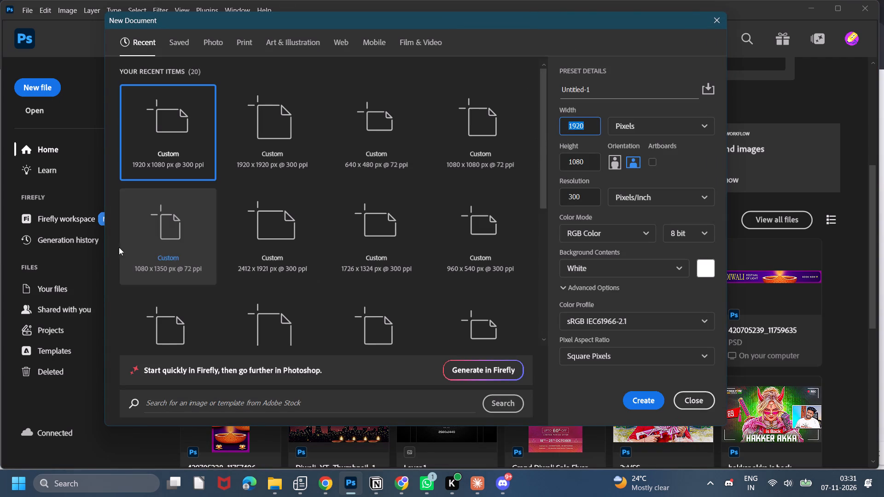
key(0)
key(8)
key(0)
key(Return)
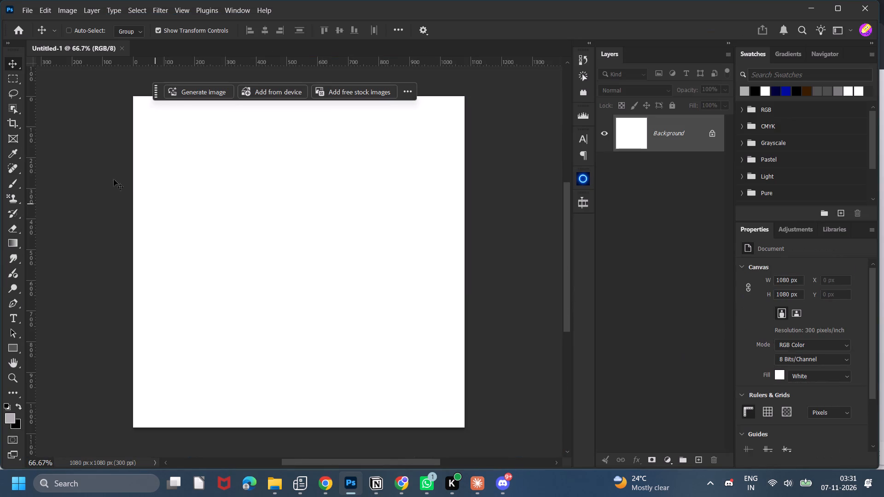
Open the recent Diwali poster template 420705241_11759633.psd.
click(14, 26)
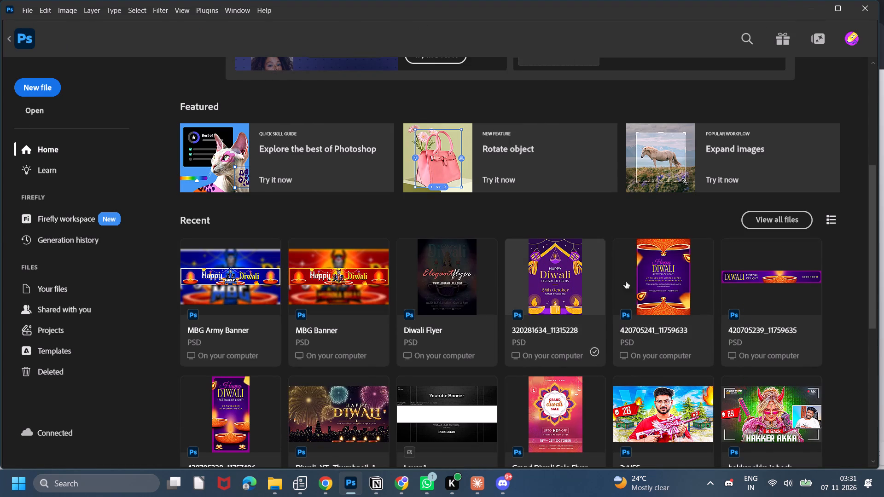
click(633, 279)
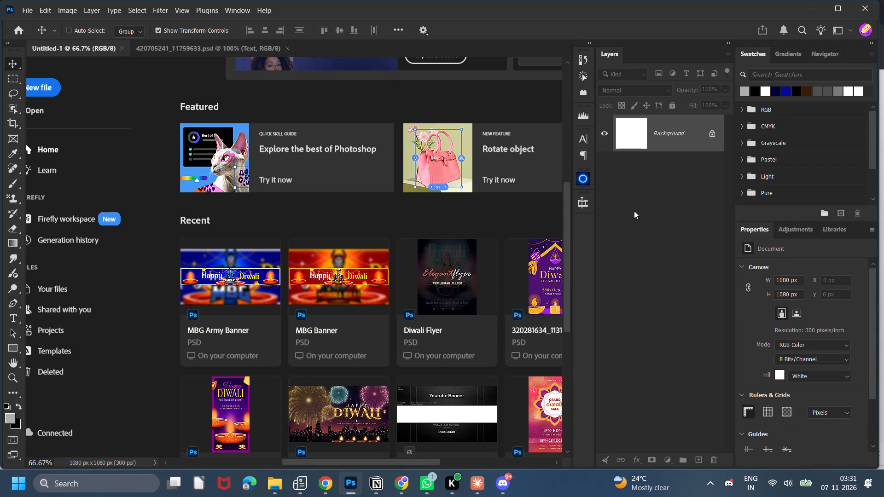
scroll(465, 234, down, 4)
scroll(461, 236, up, 3)
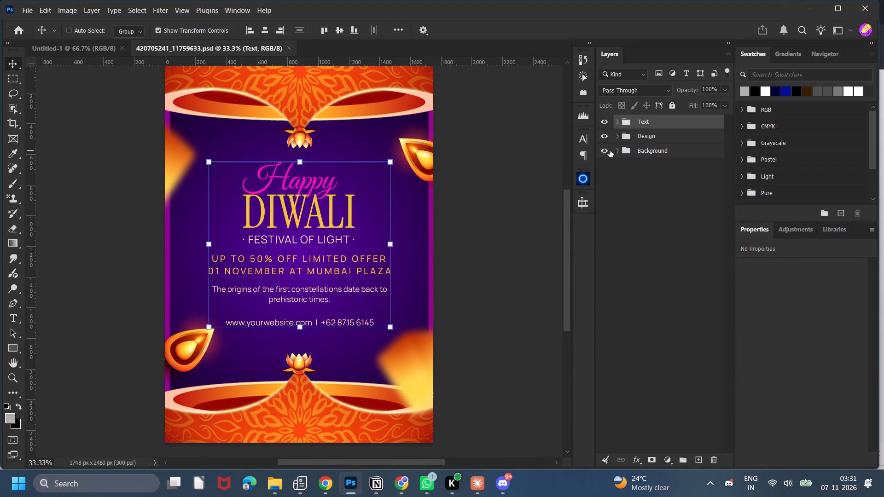
Hide the template's Text group and copy its Design group into the Untitled-1 document.
click(607, 123)
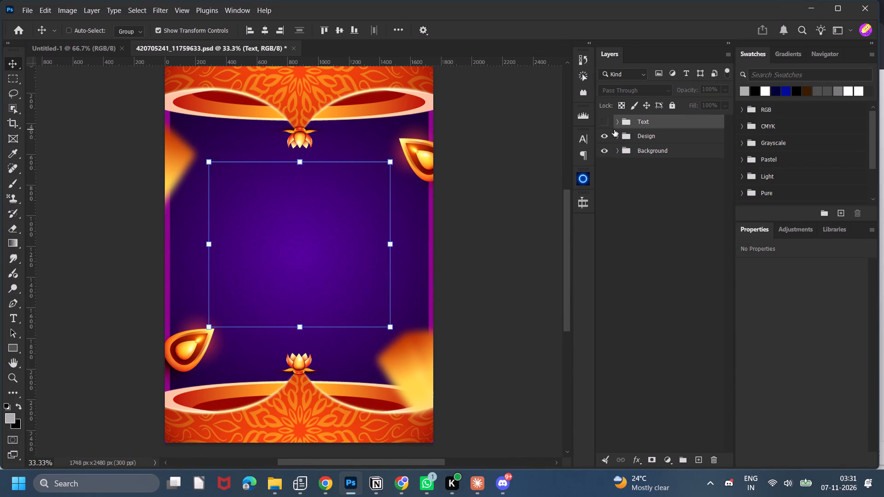
click(610, 134)
click(610, 134)
drag(634, 137, 496, 124)
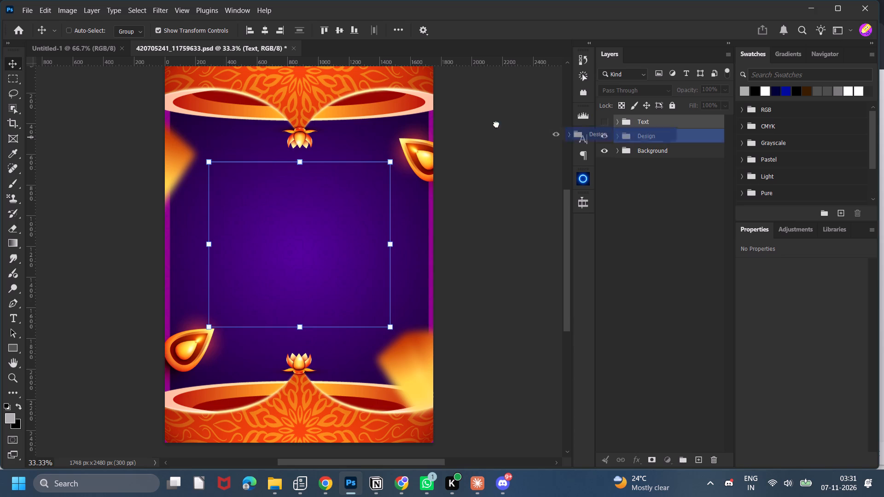
drag(496, 124, 296, 262)
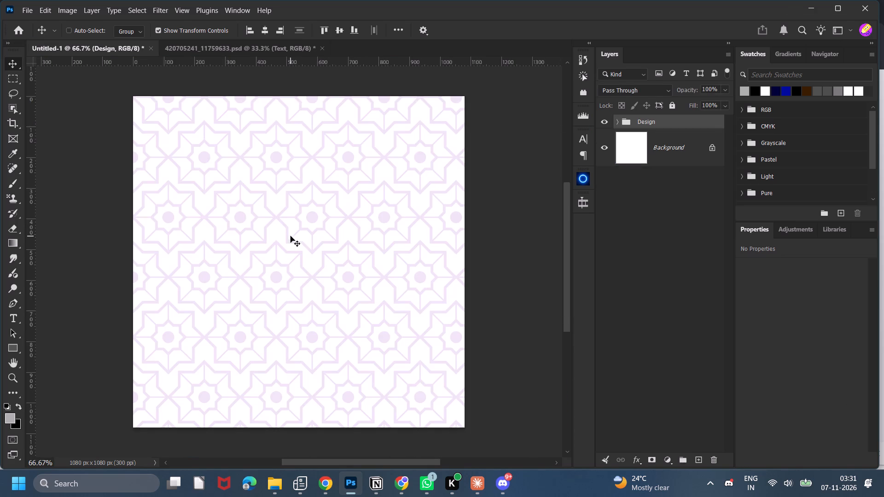
Scale the Design group proportionally to 51% and move it up, centred horizontally over the canvas.
key(ctrl+t)
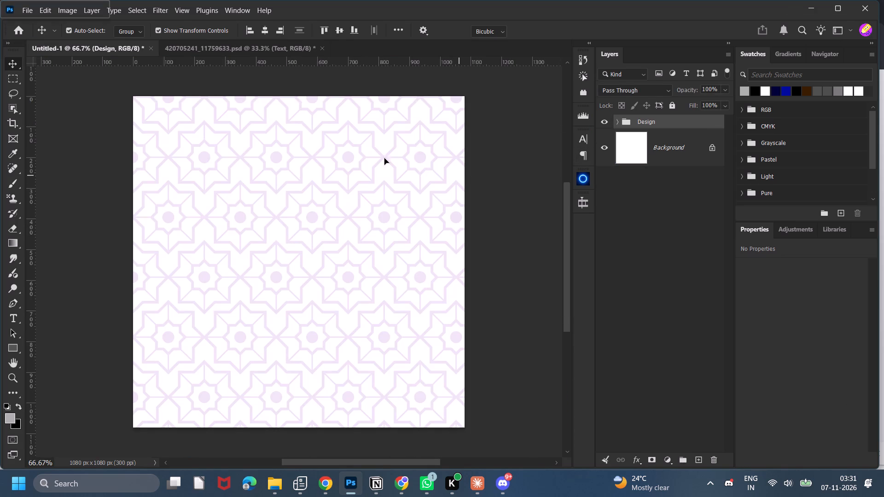
drag(254, 29, 233, 39)
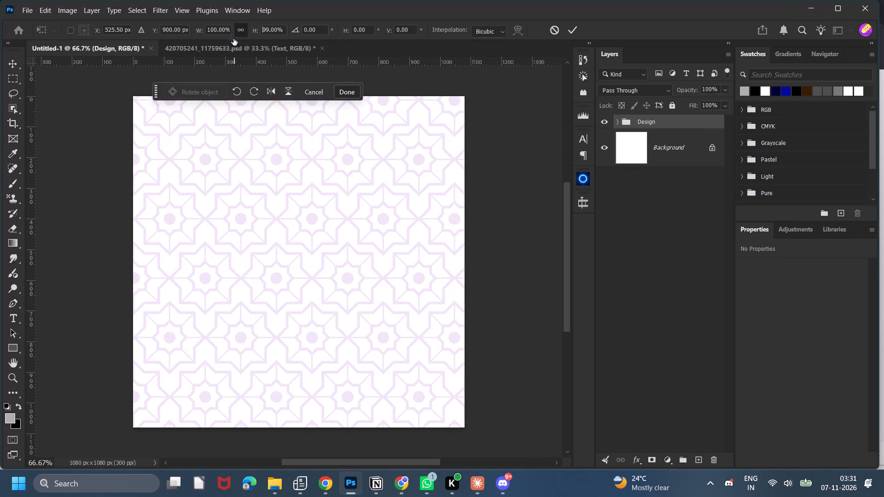
drag(233, 39, 224, 46)
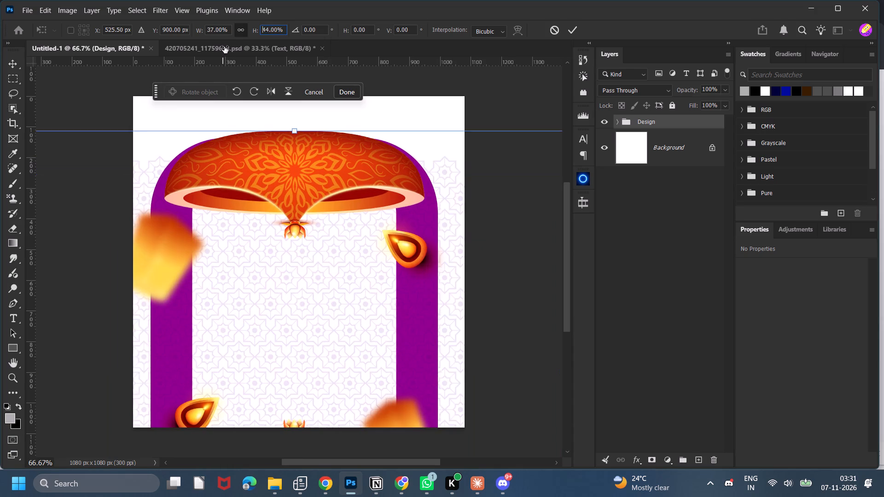
drag(224, 46, 225, 46)
scroll(433, 225, up, 6)
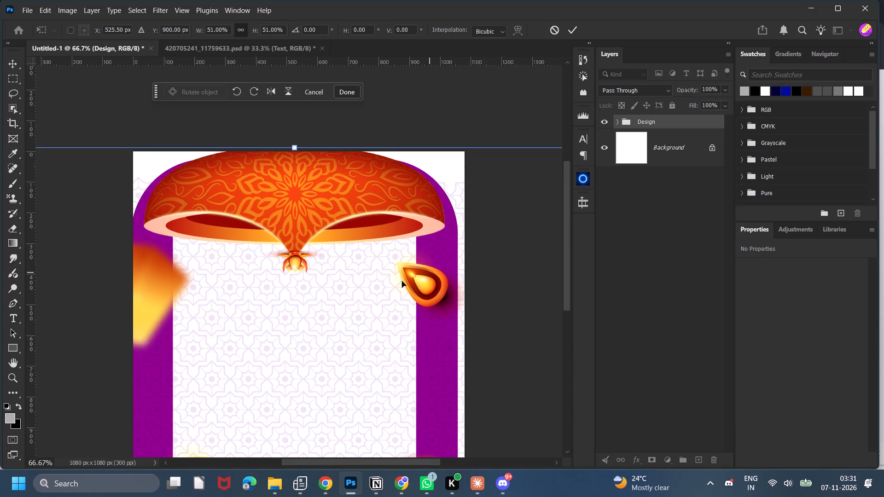
key(ctrl+minus)
key(ctrl+minus)
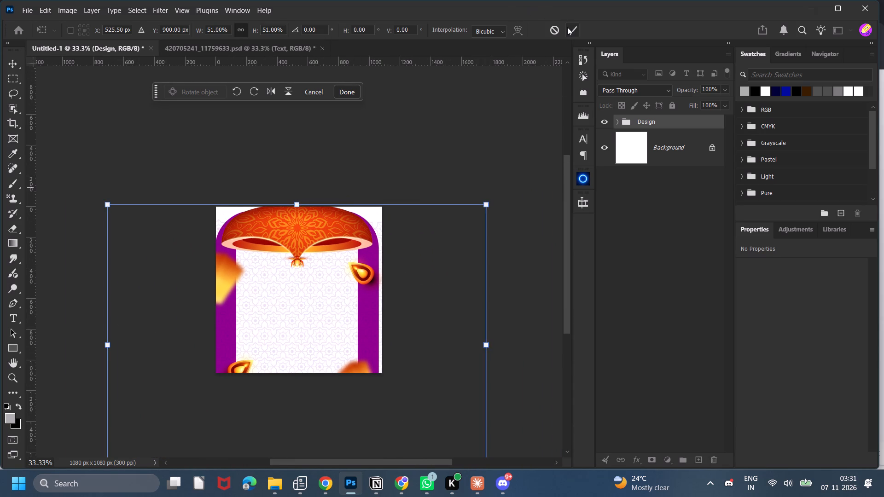
click(567, 27)
drag(330, 276, 335, 276)
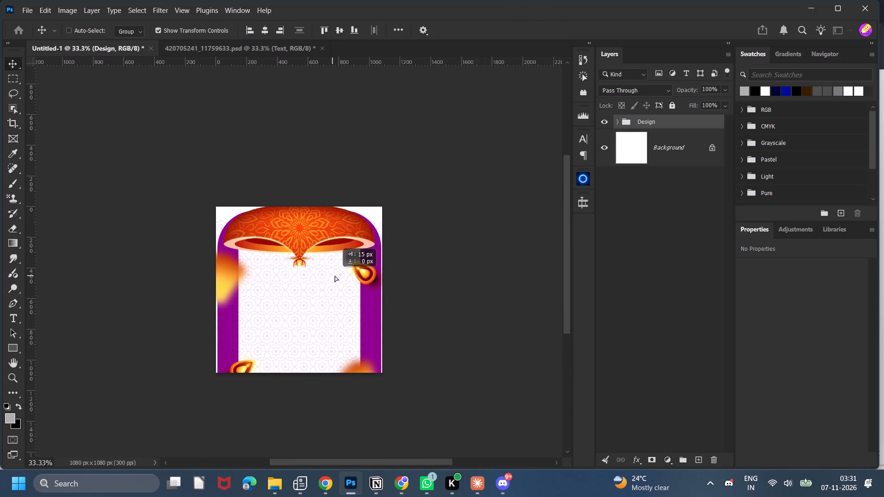
drag(335, 276, 334, 251)
Enlarge the Design group to about 108% and move it up so its lower diya bowl sits at the canvas bottom.
scroll(399, 258, down, 7)
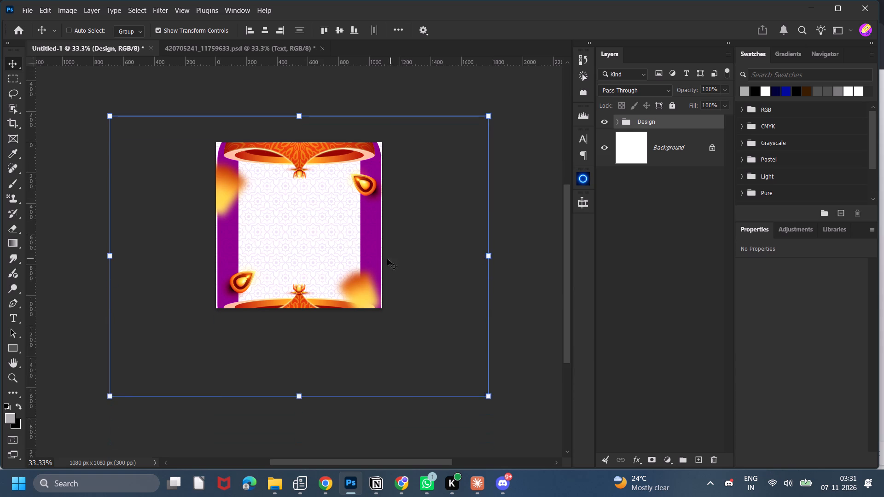
scroll(362, 264, down, 3)
drag(302, 368, 299, 390)
scroll(300, 329, up, 6)
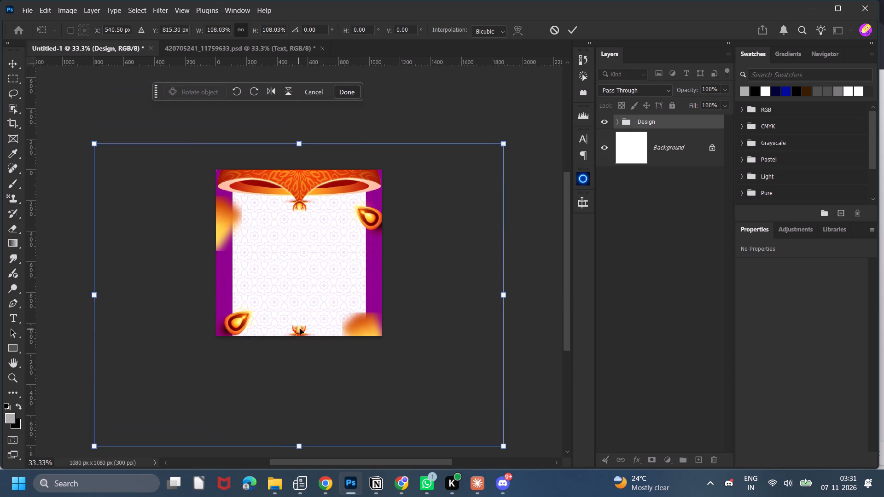
drag(325, 300, 326, 271)
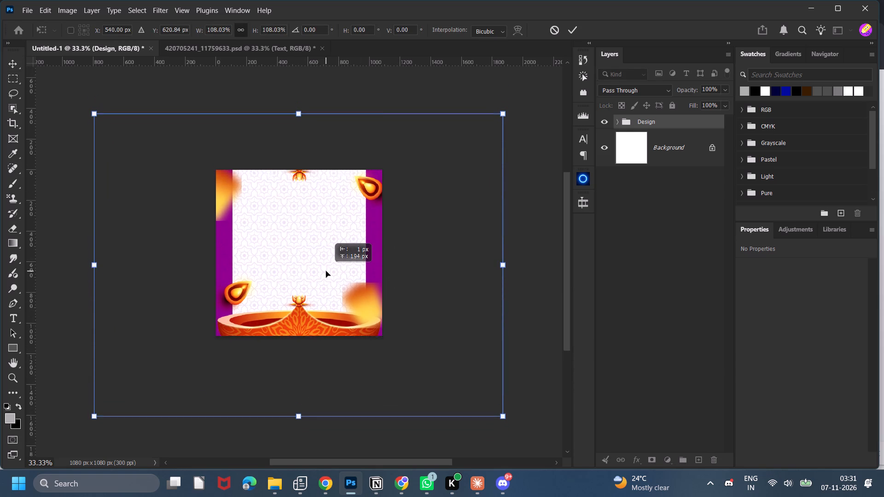
drag(326, 271, 326, 273)
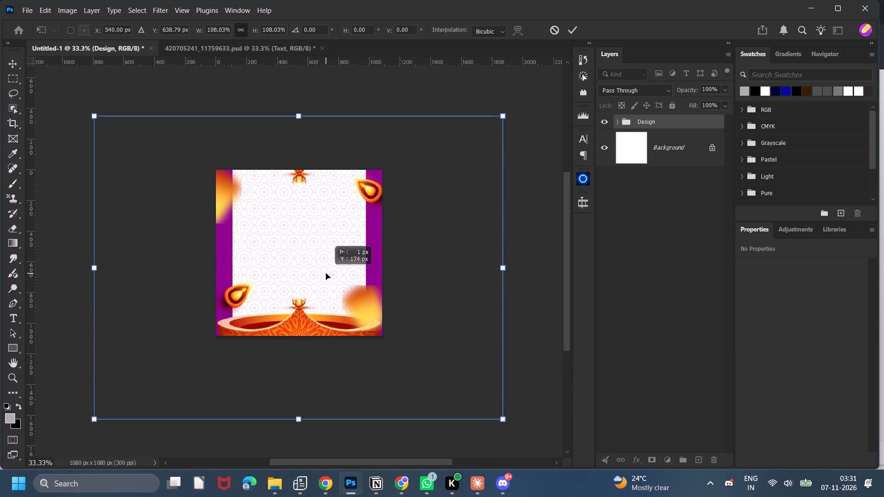
drag(326, 273, 326, 267)
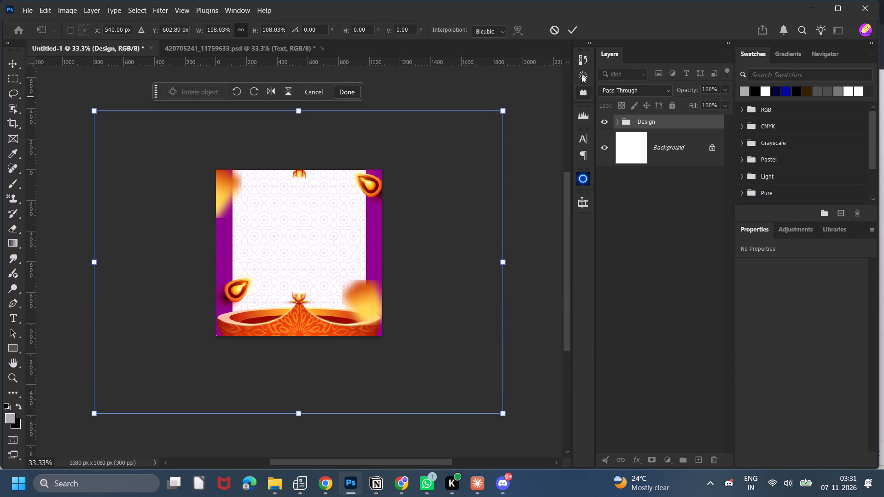
click(573, 35)
Align the Design group's horizontal centre to the canvas.
scroll(415, 232, up, 3)
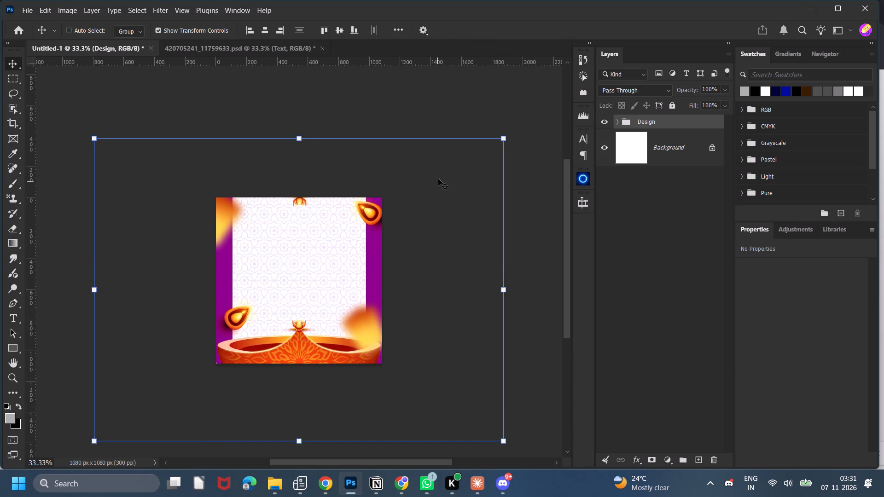
click(439, 175)
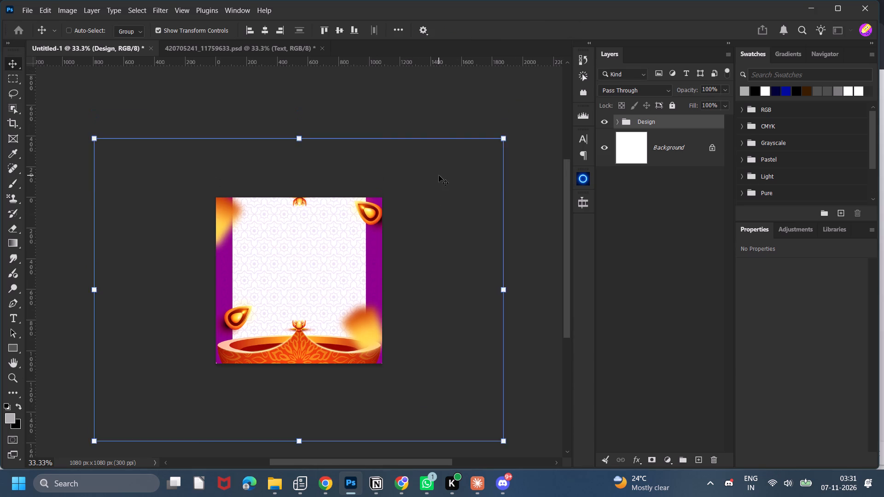
click(439, 175)
click(265, 31)
click(360, 94)
Enlarge the Design group to about 112% and centre it at Y 540 px so the bowl spans the canvas bottom.
scroll(299, 333, down, 6)
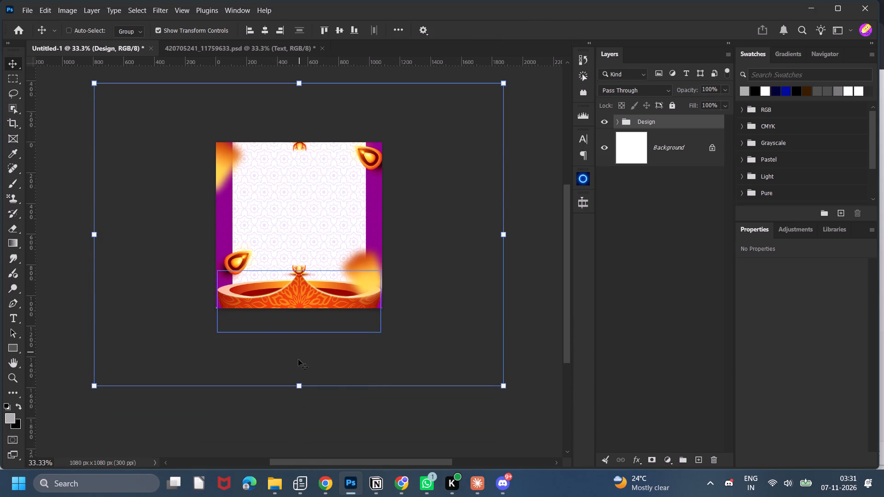
drag(301, 384, 293, 420)
drag(308, 385, 308, 363)
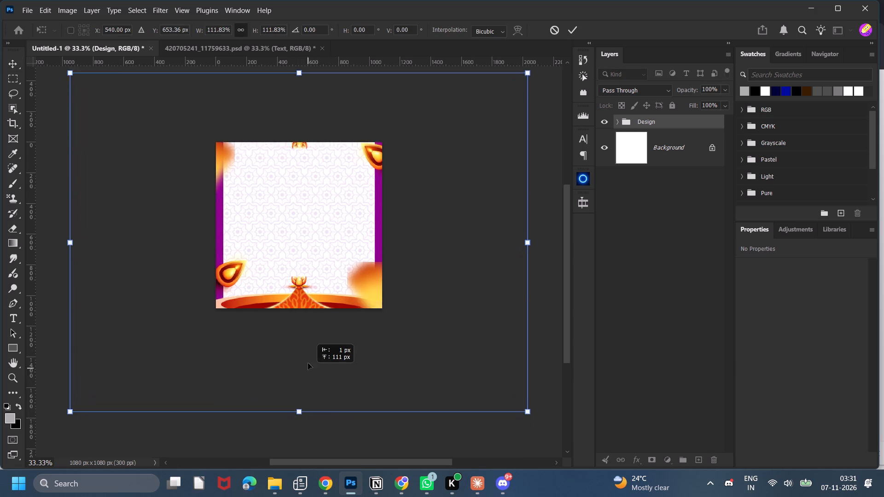
drag(308, 363, 308, 362)
scroll(300, 341, up, 4)
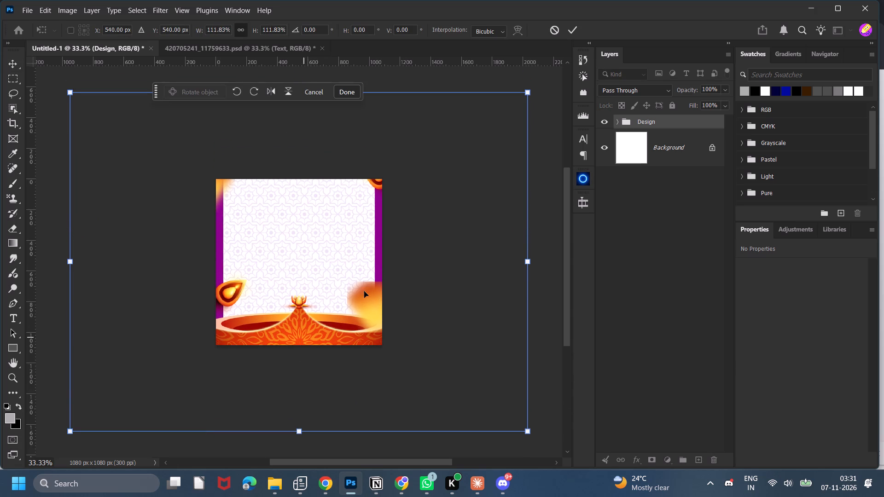
click(574, 34)
scroll(386, 234, up, 6)
scroll(405, 221, down, 4)
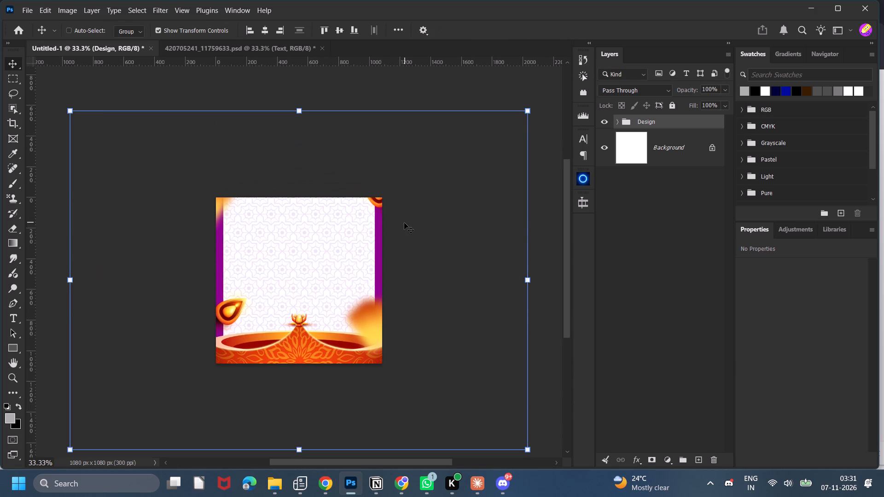
Expand the Design group and move its two uppermost diya layers down and slightly left, into the canvas's upper-right corner.
click(616, 122)
click(596, 147)
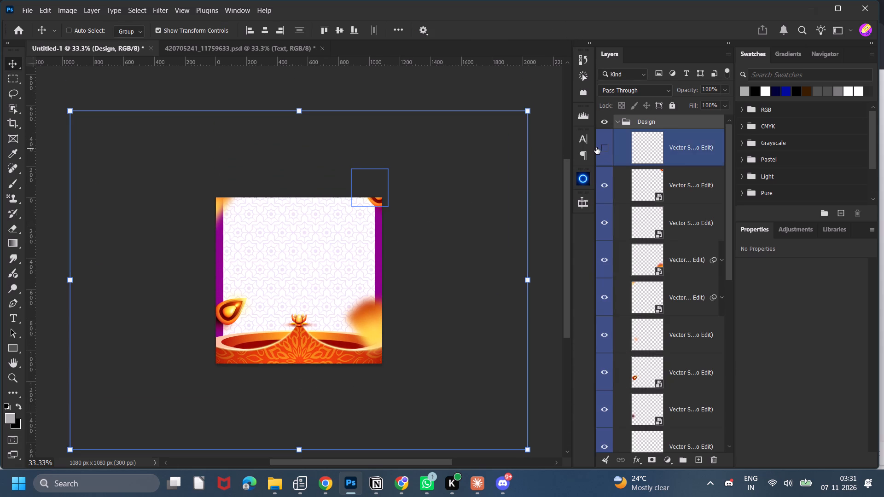
click(596, 147)
click(675, 185)
ctrl+click(685, 157)
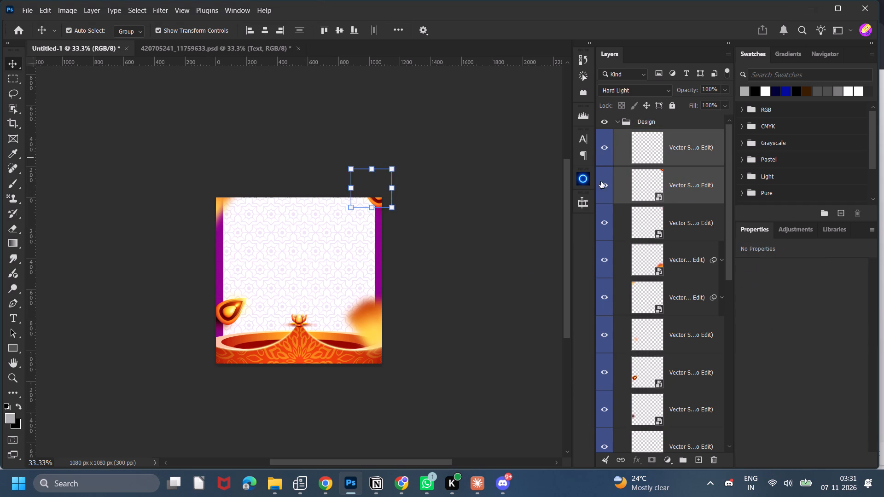
drag(478, 214, 479, 227)
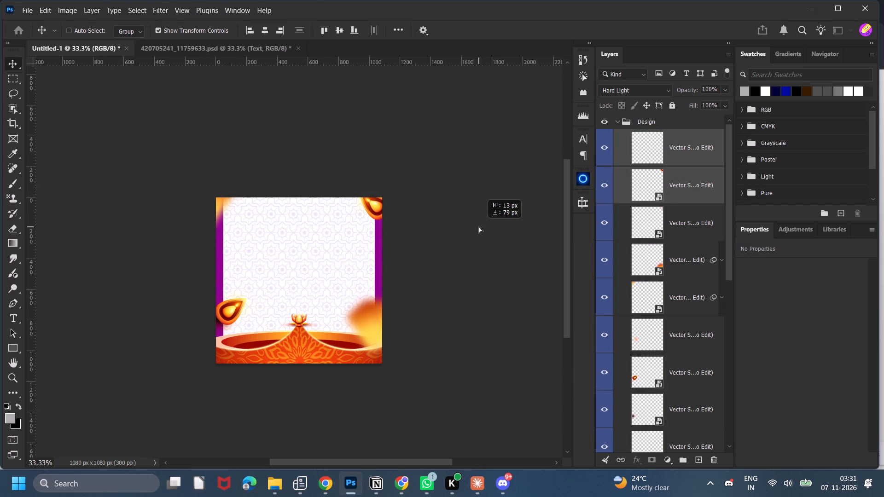
drag(479, 227, 478, 227)
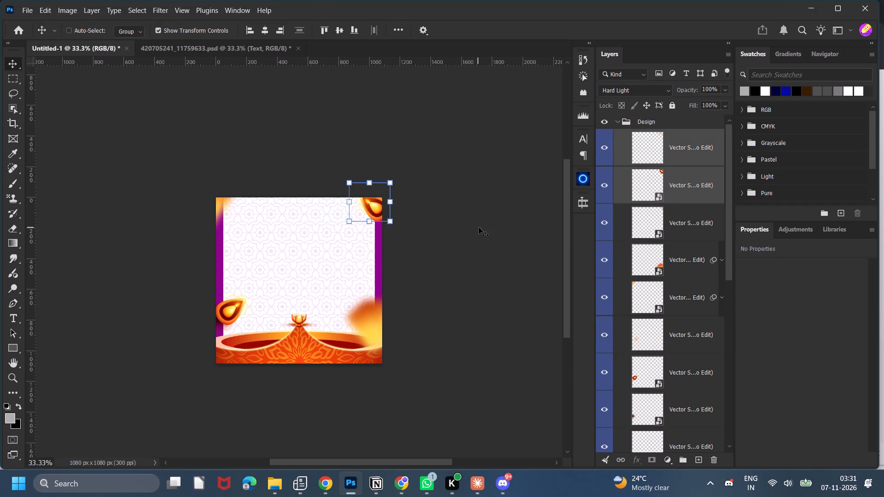
Move the Multiply smart object layer to about X 914 px, Y -48 px, behind the upper-right diya.
click(683, 227)
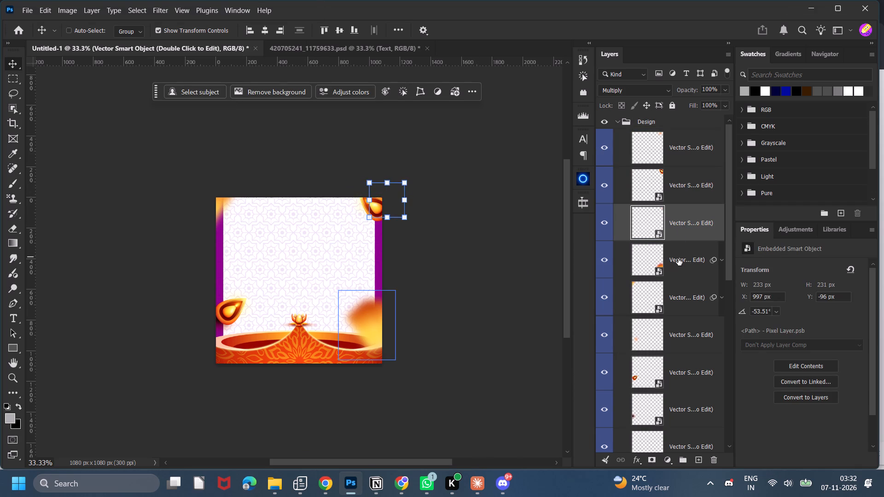
drag(509, 238, 497, 246)
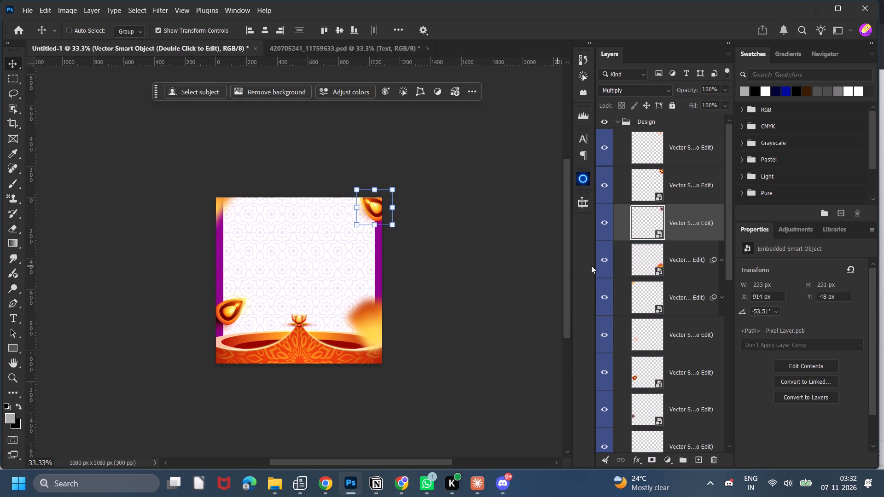
Move the large blurred orange shape up along the canvas's right edge to about X 845 px, Y 396 px.
click(675, 262)
drag(446, 335, 301, 265)
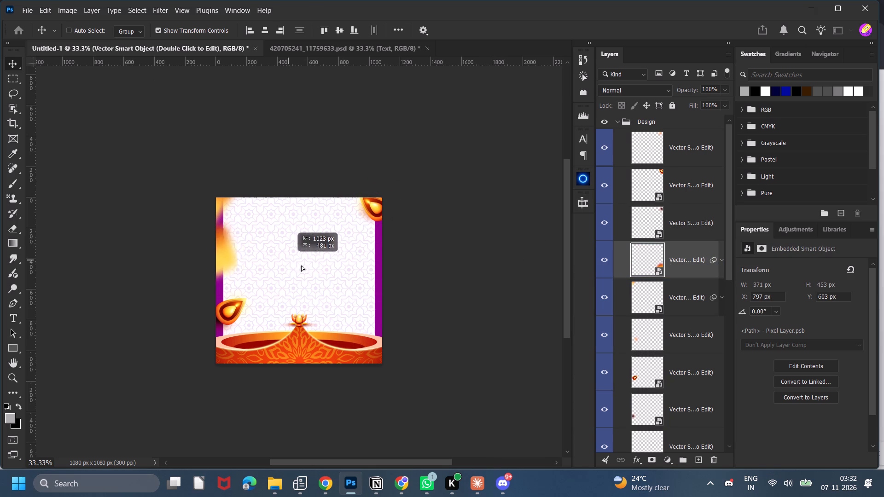
drag(301, 265, 453, 303)
click(453, 303)
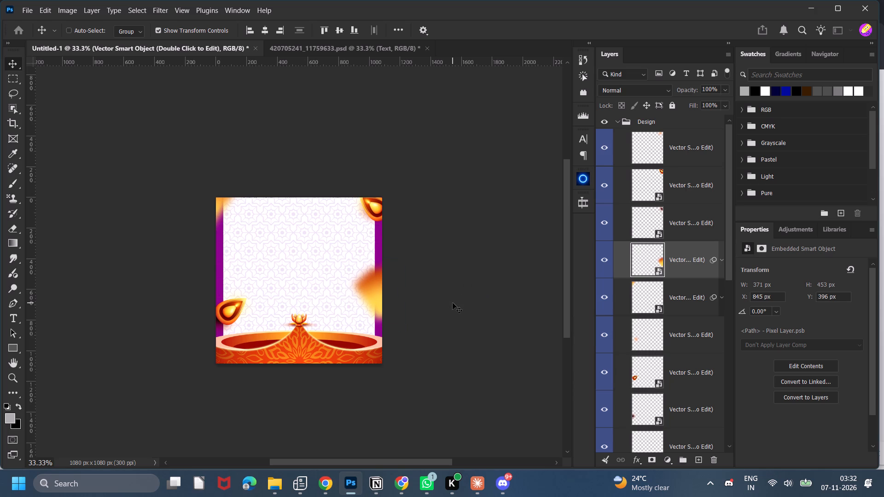
Hide the two blurred orange shape layers in the Design group.
click(603, 295)
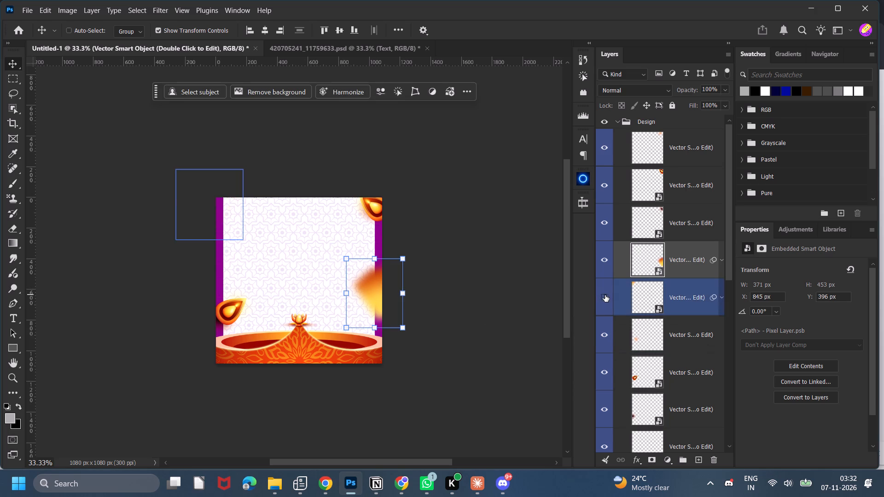
click(603, 267)
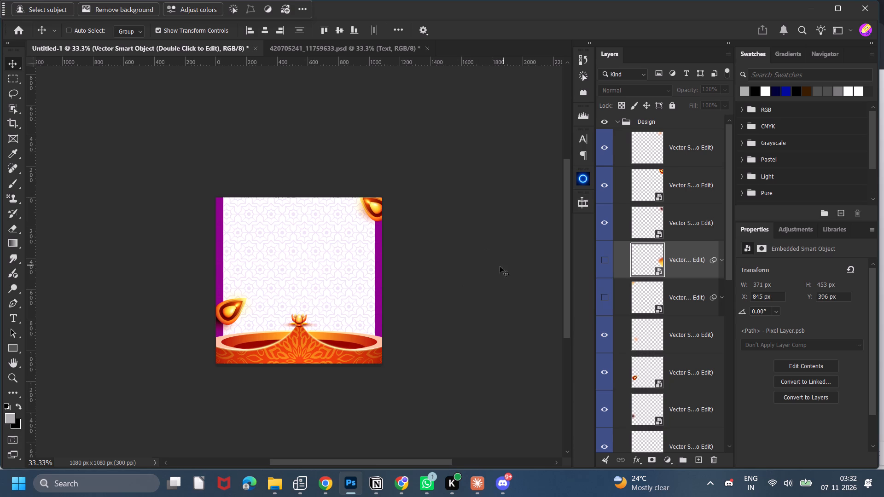
Scale the geometric pattern layer proportionally to about 74.93% so it extends just past the canvas edges.
scroll(684, 347, down, 4)
scroll(636, 352, down, 9)
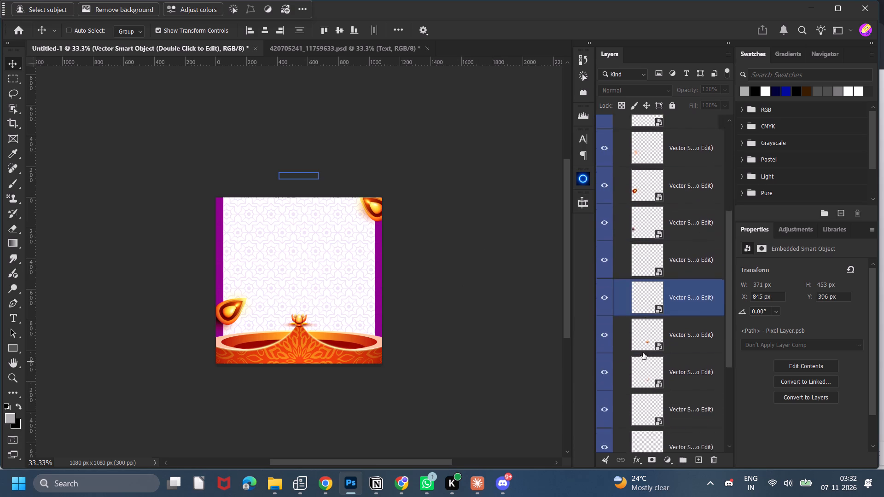
scroll(643, 353, down, 12)
click(661, 354)
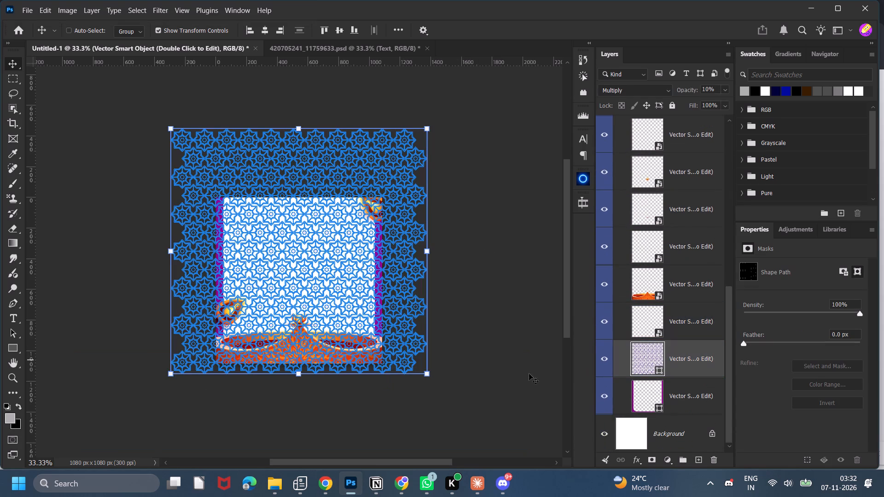
drag(293, 127, 293, 210)
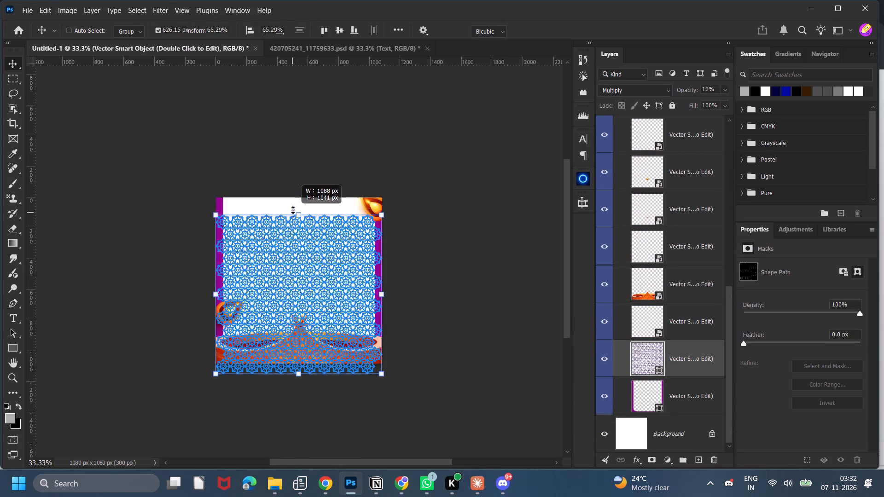
drag(293, 210, 293, 191)
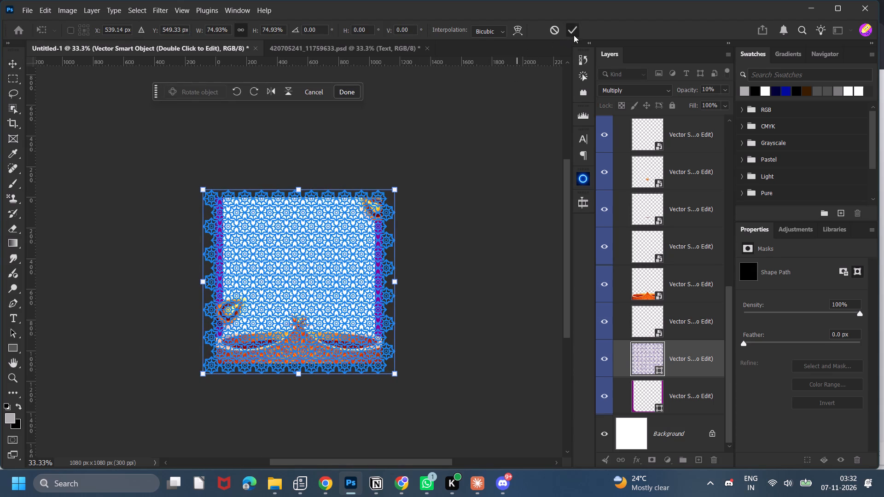
click(574, 35)
click(471, 155)
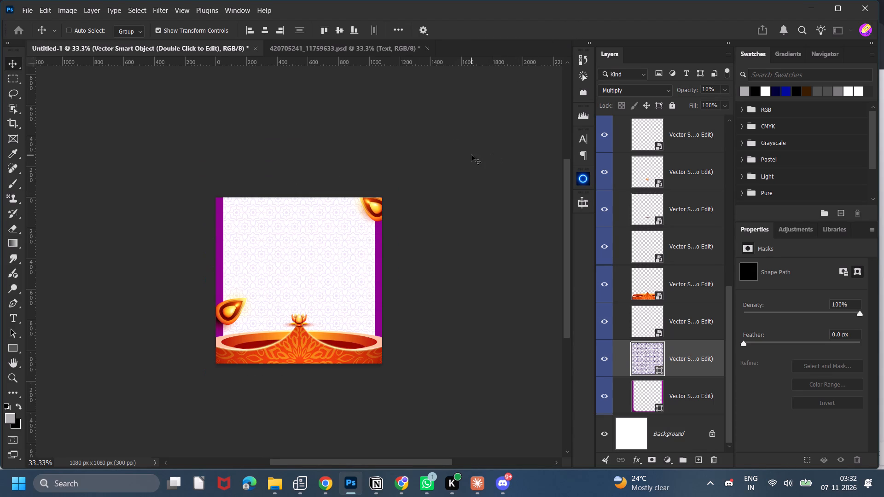
Recolour the purple rounded frame's stroke with the recently used orange.
click(645, 326)
click(641, 361)
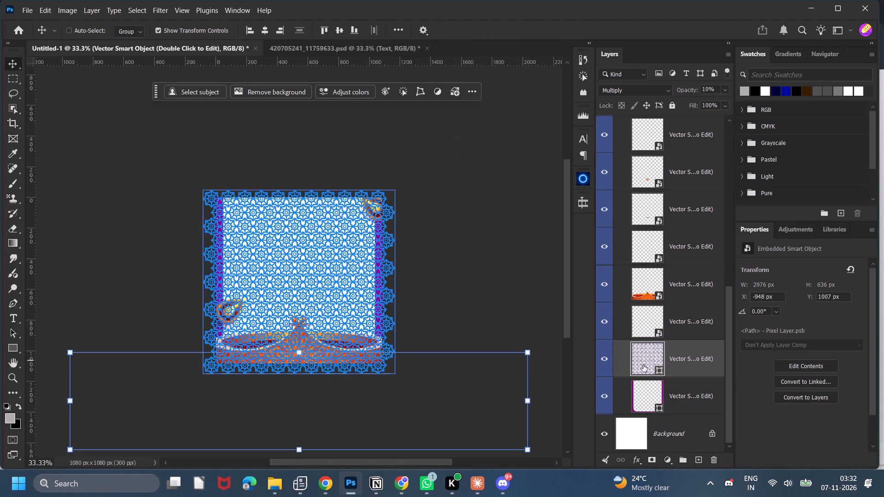
click(651, 390)
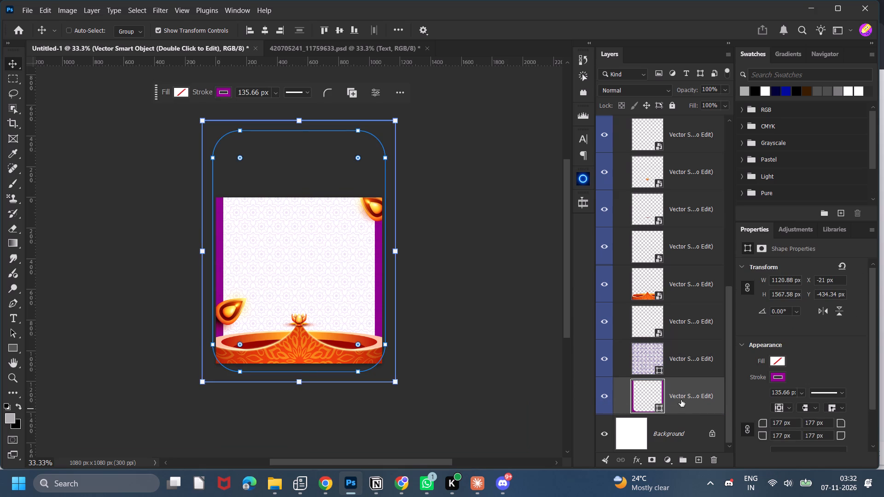
click(779, 375)
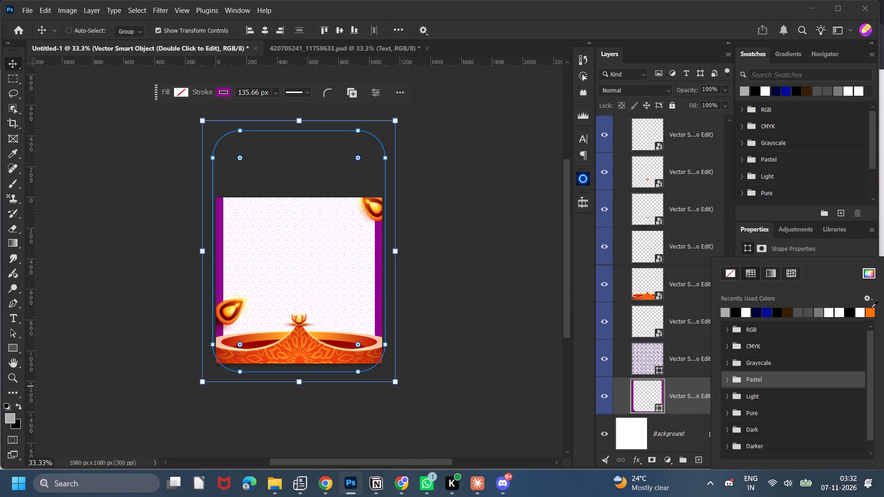
click(871, 308)
click(502, 197)
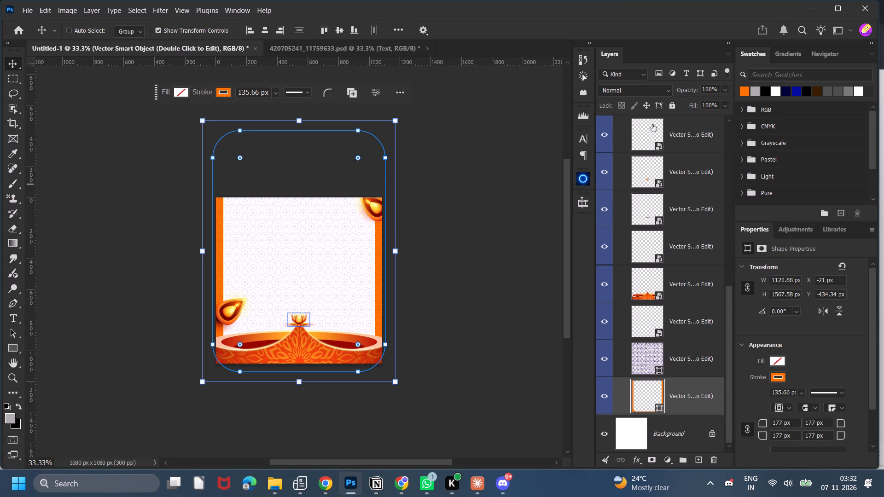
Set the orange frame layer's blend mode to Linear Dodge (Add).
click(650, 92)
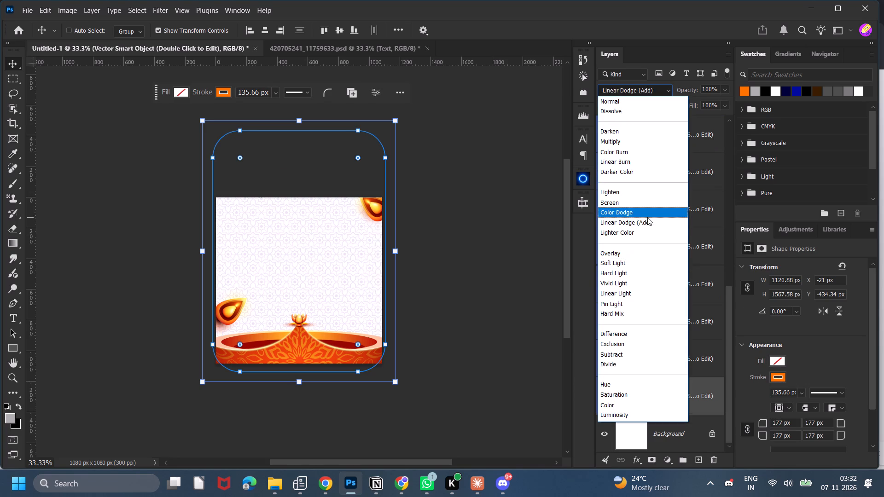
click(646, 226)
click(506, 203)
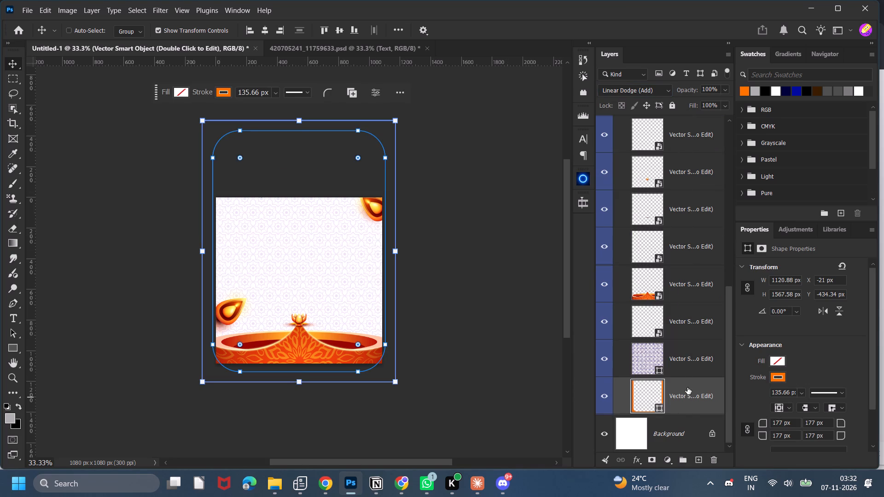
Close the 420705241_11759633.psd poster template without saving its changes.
click(310, 45)
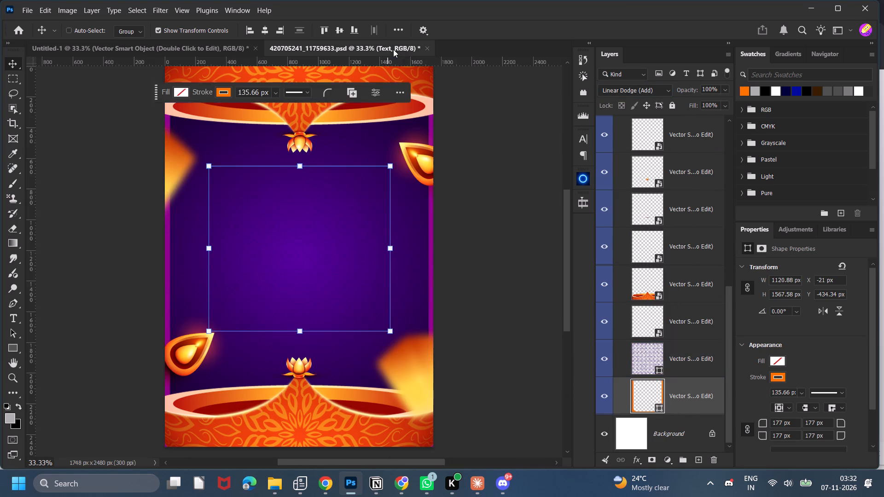
click(426, 47)
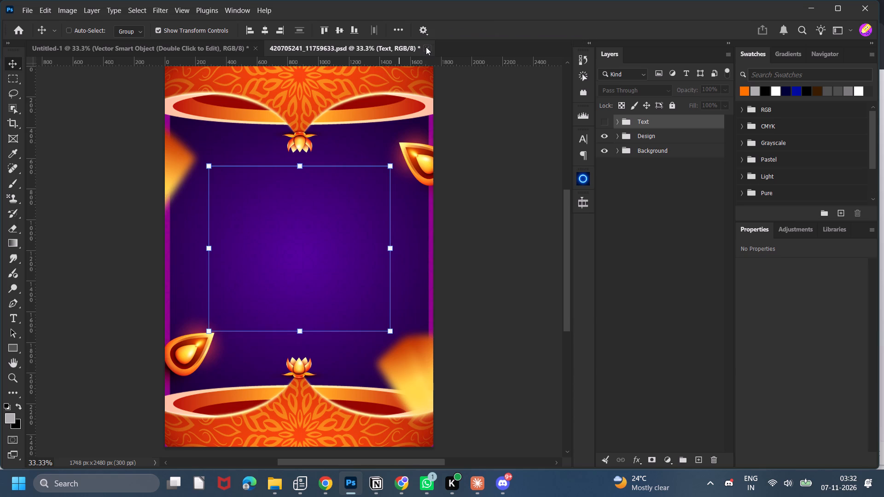
click(474, 191)
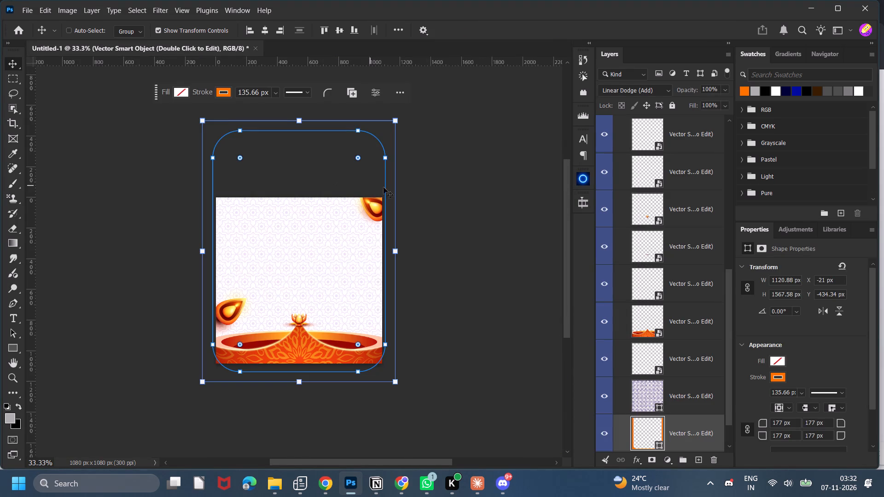
Open the recent MBG Banner file and copy its red gradient Background layer into the Untitled-1 post.
click(18, 28)
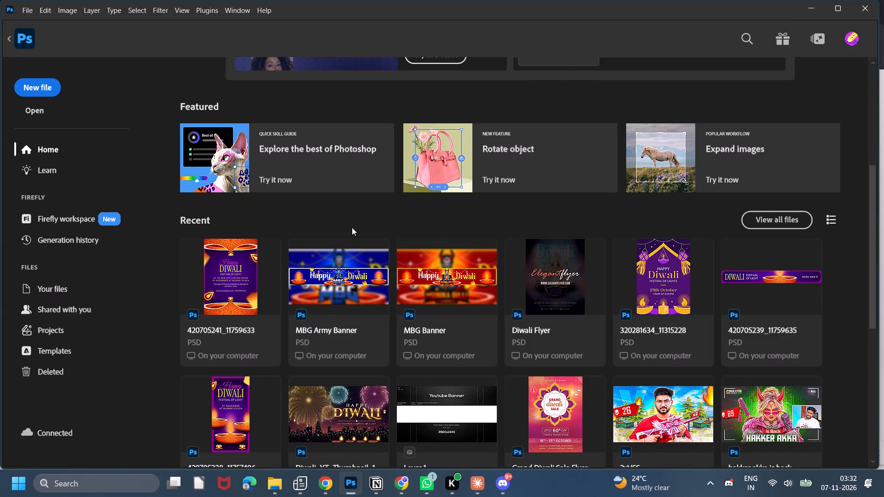
click(469, 288)
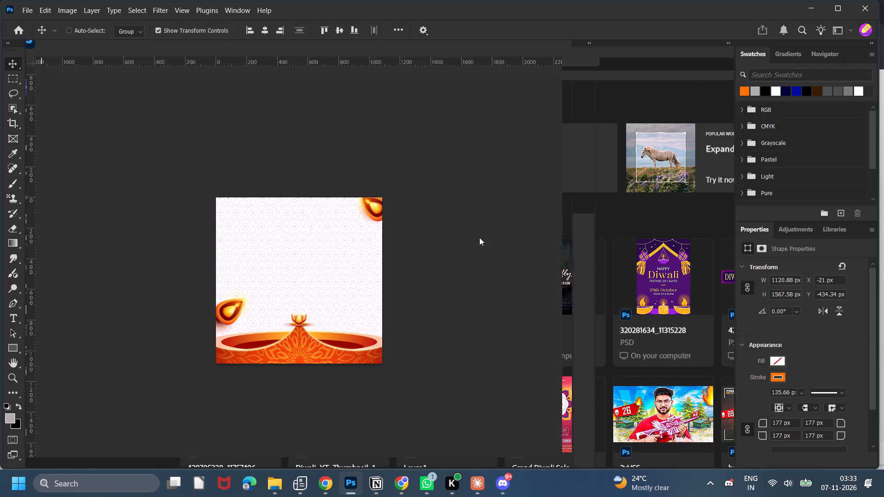
scroll(655, 307, down, 13)
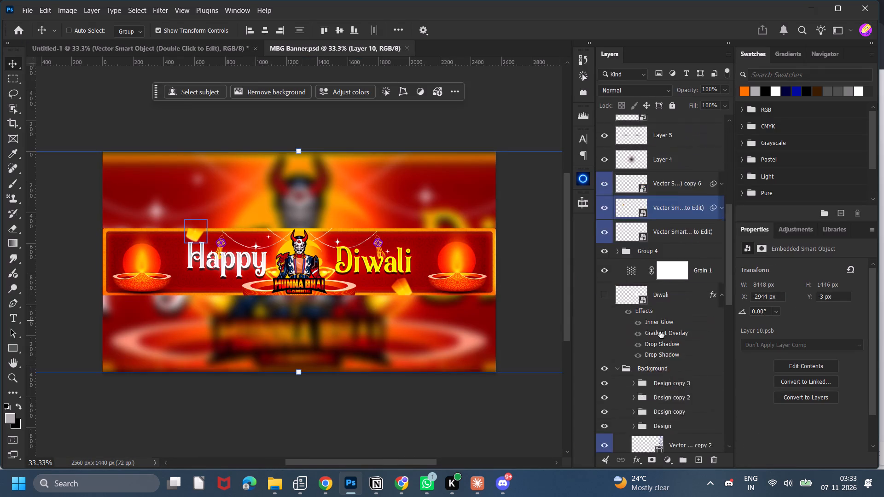
scroll(663, 329, down, 20)
scroll(663, 329, down, 1)
click(677, 401)
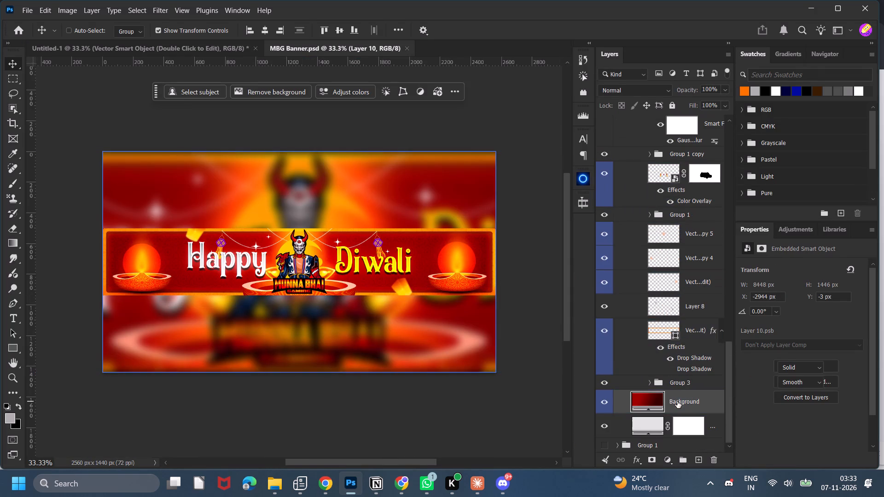
key(ctrl+c)
click(230, 45)
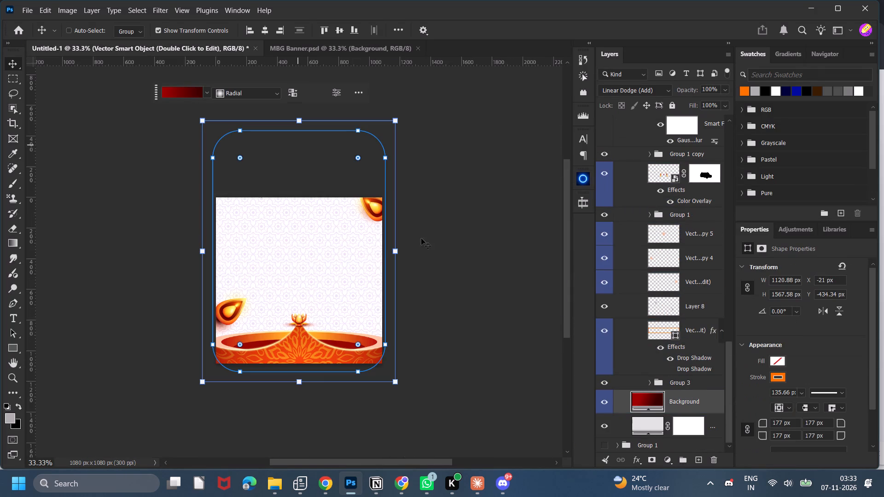
key(ctrl+shift+v)
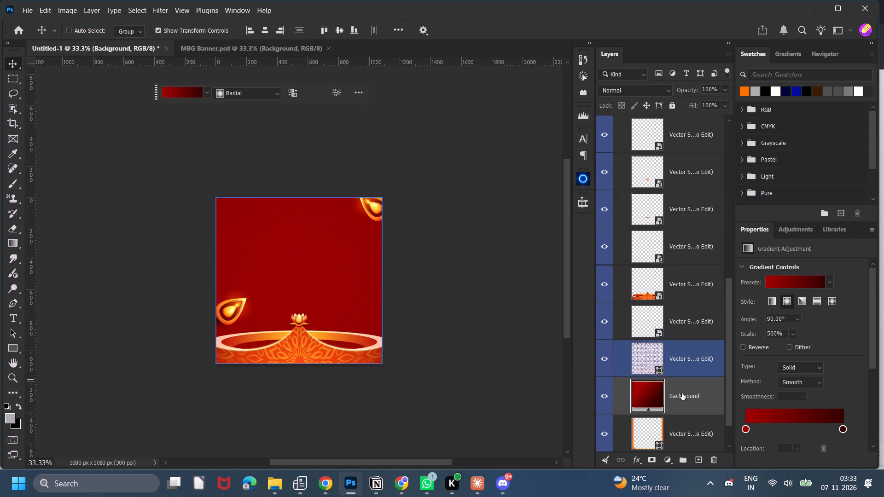
Place the pasted red gradient Background layer beneath the orange frame layer in the stack.
click(690, 397)
scroll(679, 386, down, 6)
drag(687, 367, 686, 409)
Set the orange frame layer's blend mode to Normal.
click(641, 345)
click(625, 91)
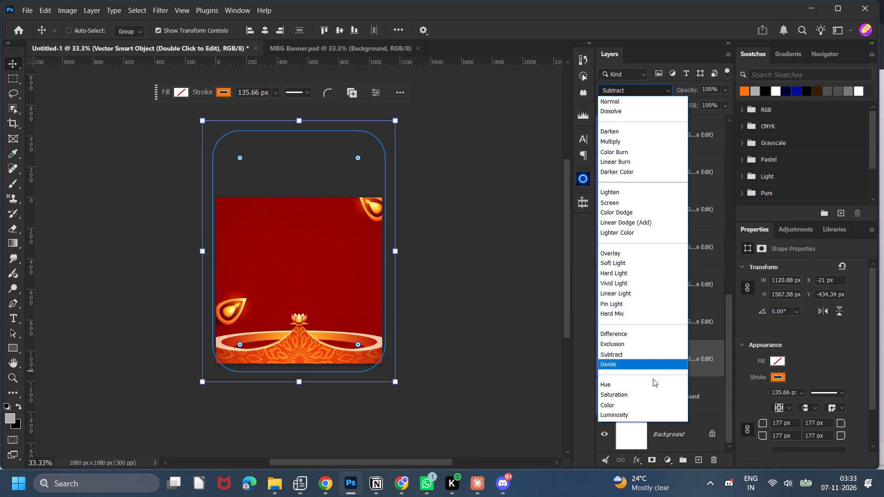
click(642, 227)
click(623, 91)
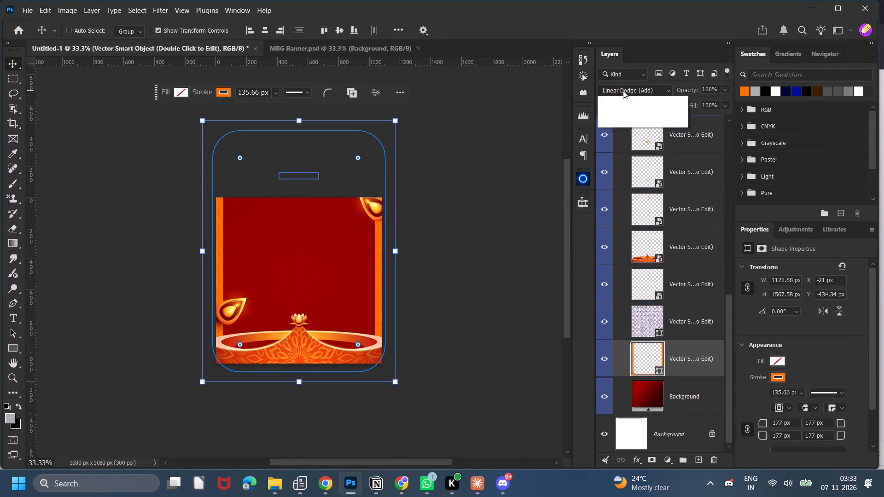
click(619, 100)
Set the stroke colour of the frame shape to yellow #fcf600.
double_click(663, 367)
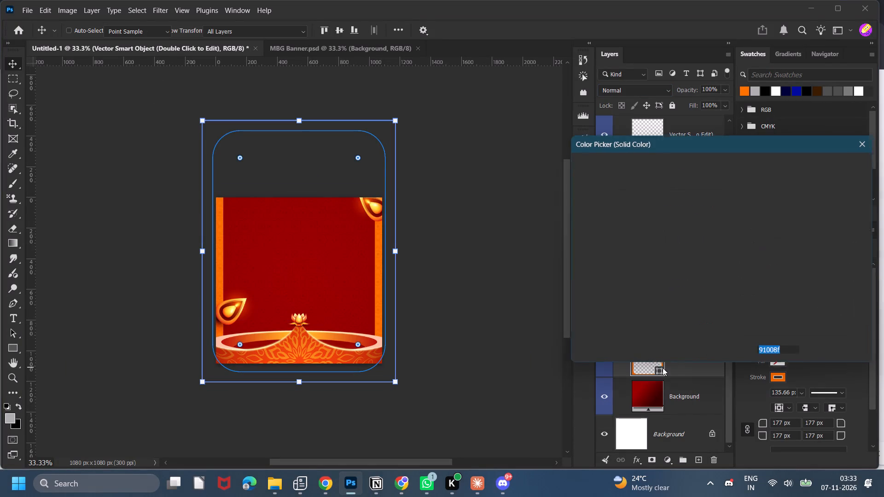
click(811, 178)
click(783, 384)
click(784, 376)
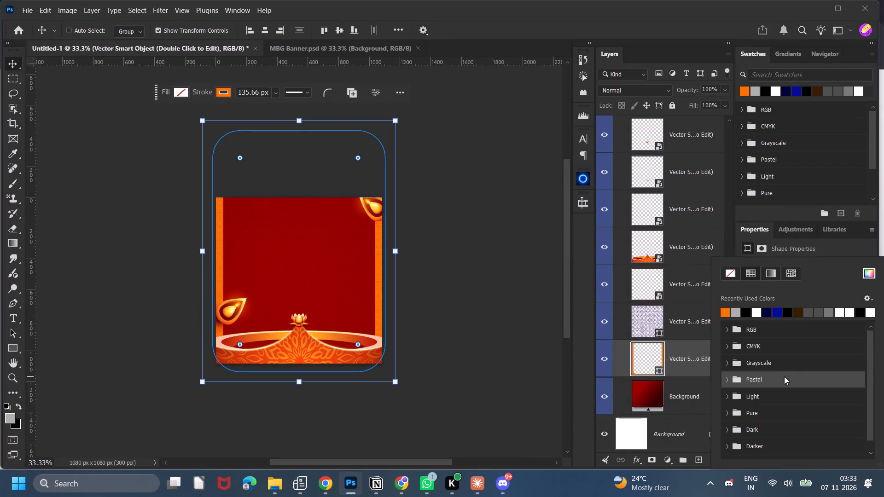
click(874, 275)
key(f)
key(c)
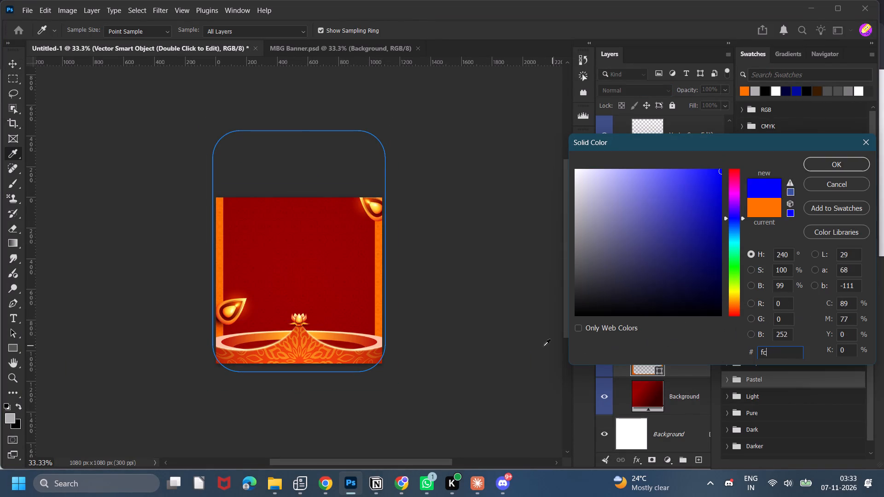
key(f)
key(6)
key(0)
key(0)
click(815, 154)
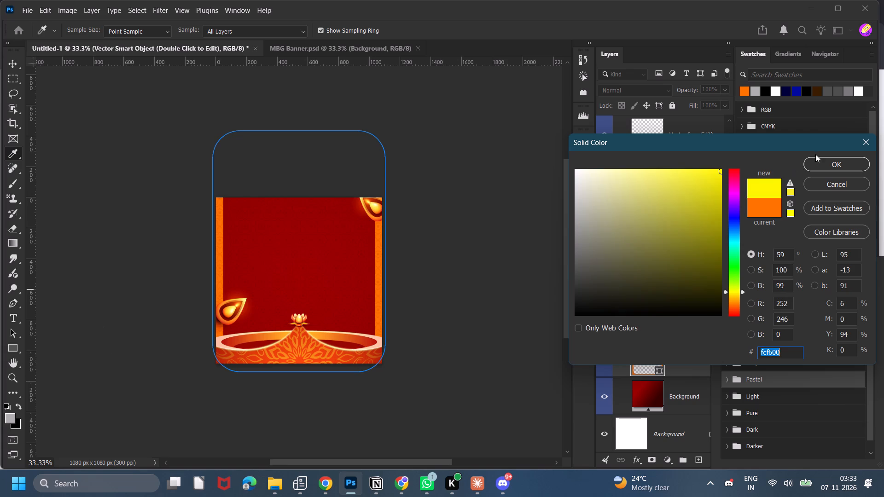
click(818, 157)
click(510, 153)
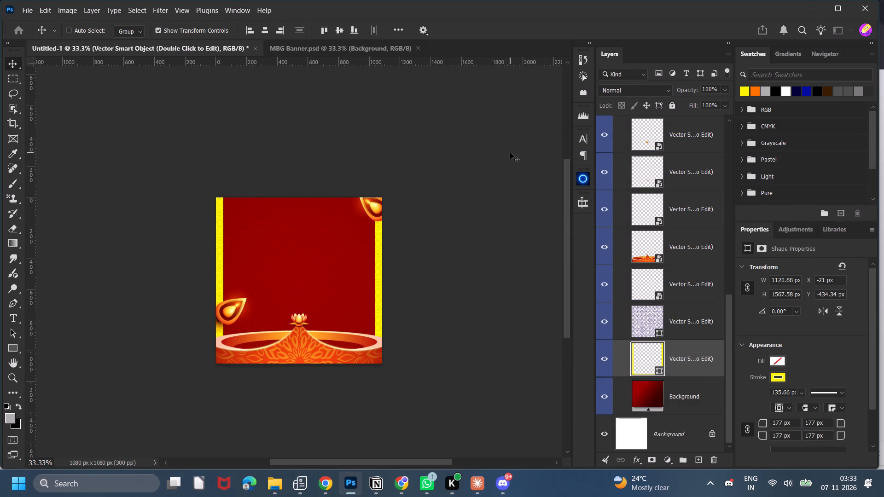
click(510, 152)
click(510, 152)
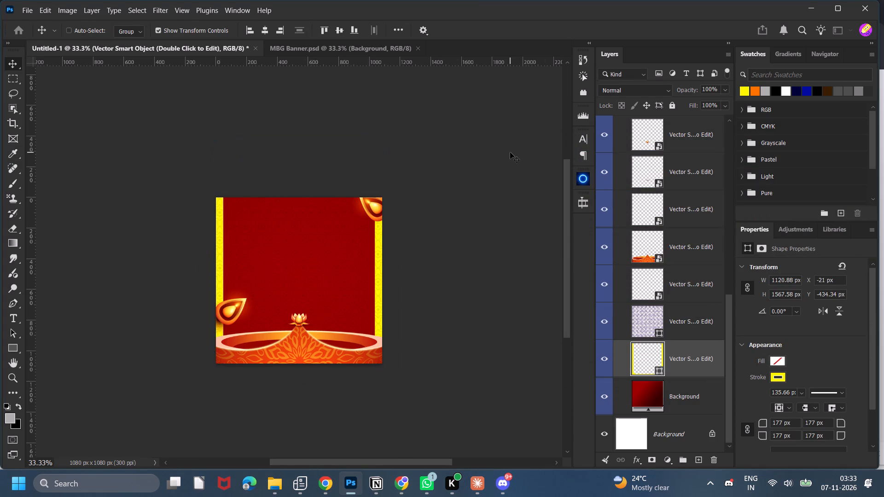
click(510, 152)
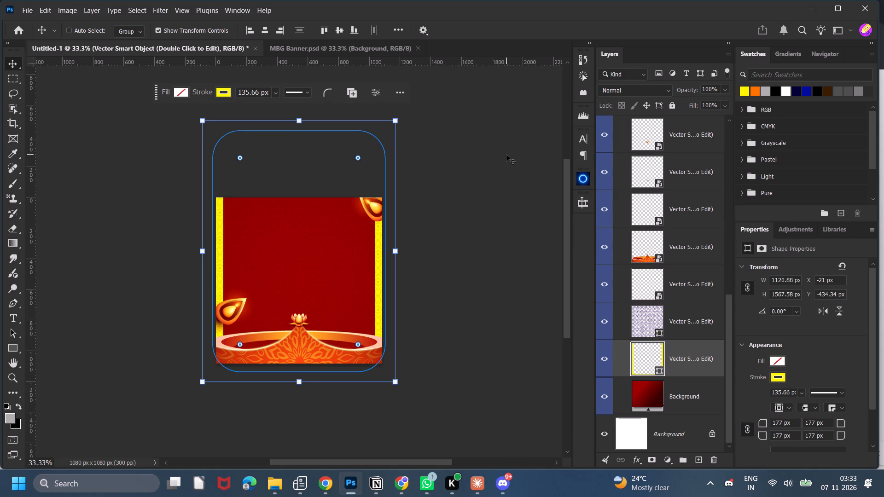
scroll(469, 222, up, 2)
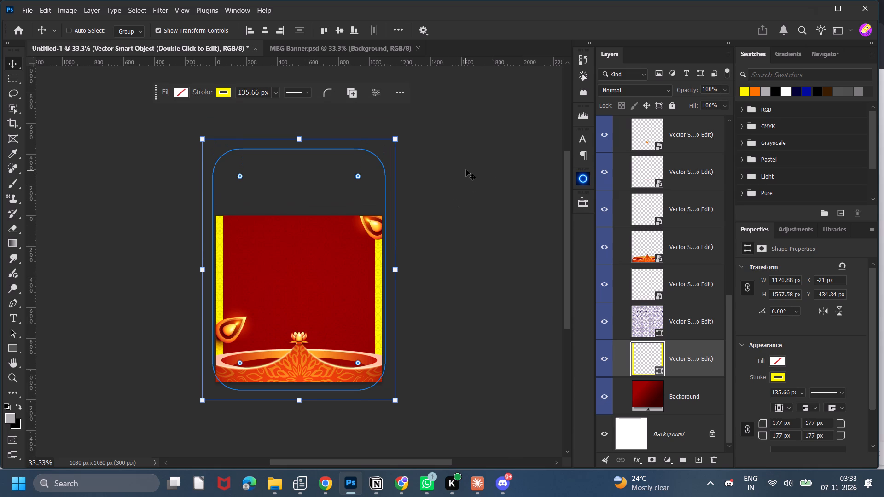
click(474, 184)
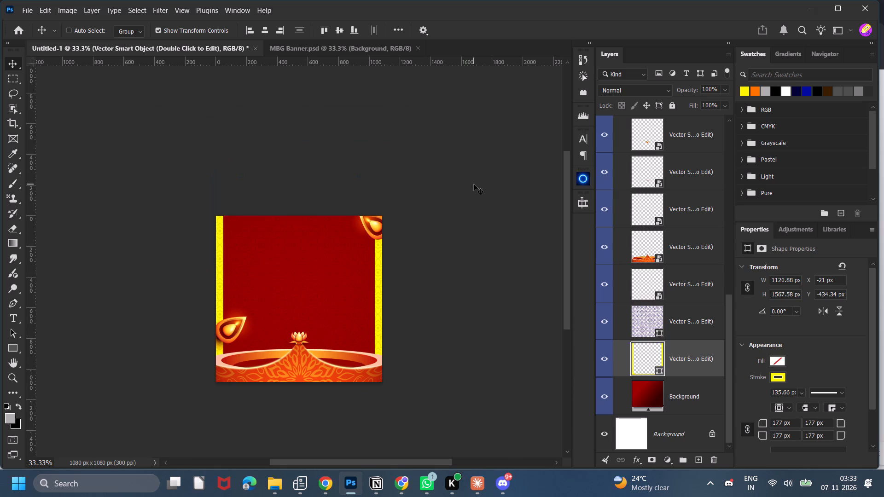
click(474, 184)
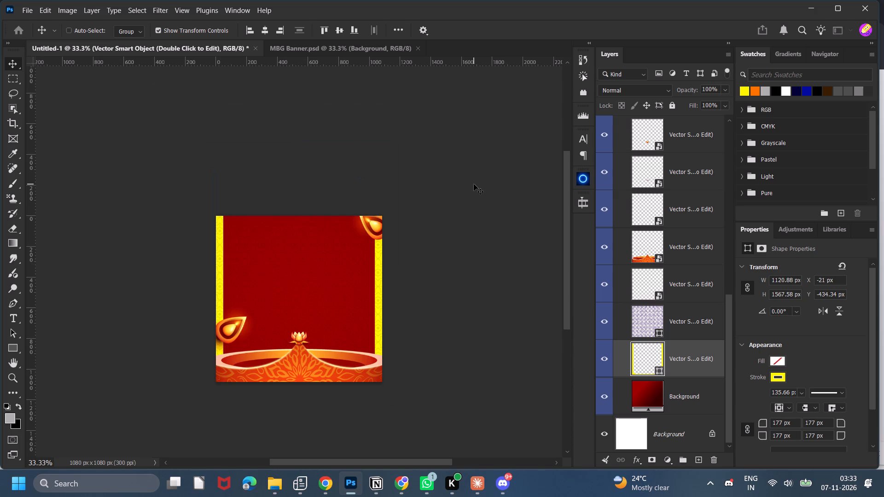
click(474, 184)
Group the three layers of the diya on the post's left side and move the group outward, partly past the canvas's left edge.
scroll(675, 166, up, 6)
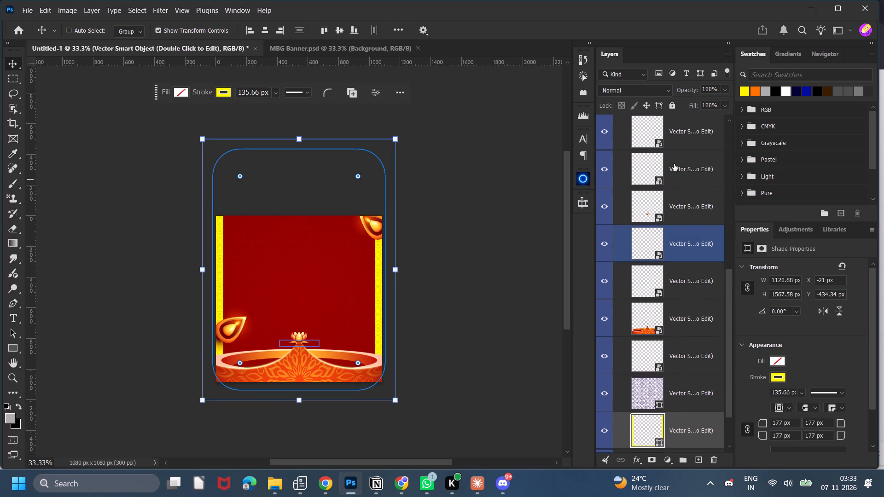
scroll(674, 164, up, 15)
click(696, 287)
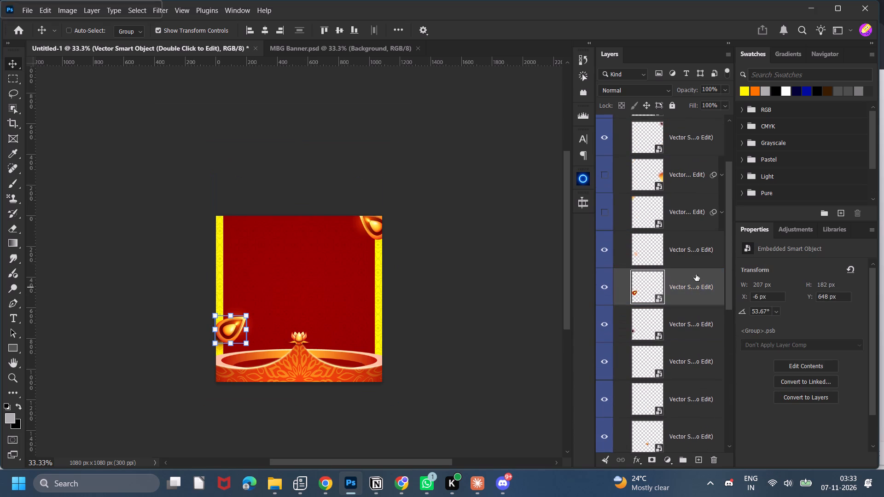
click(684, 330)
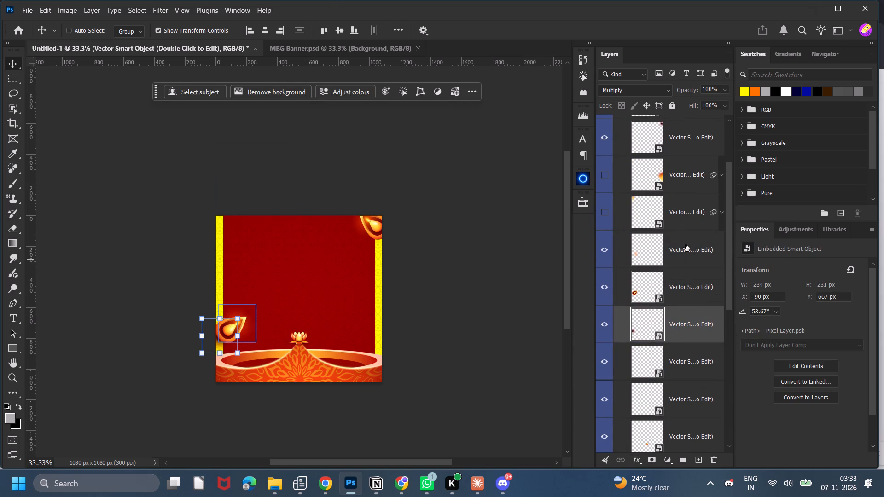
shift+click(686, 245)
key(ctrl+g)
drag(449, 372, 439, 381)
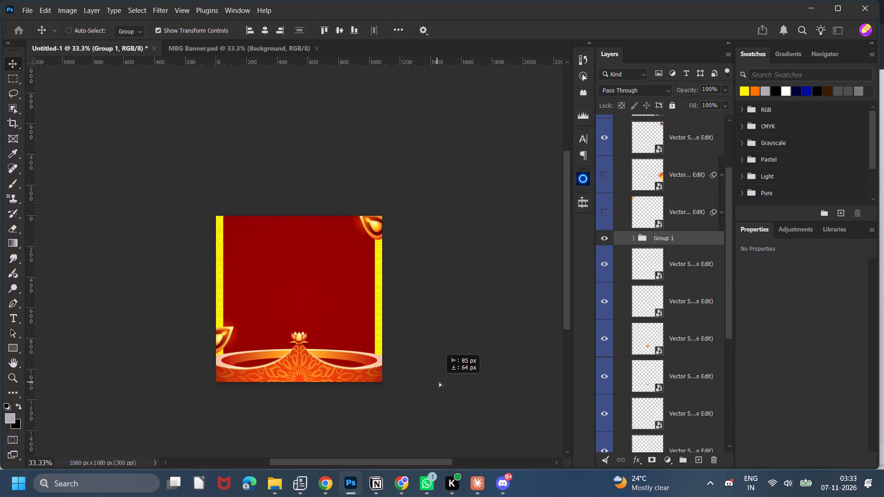
drag(439, 381, 437, 360)
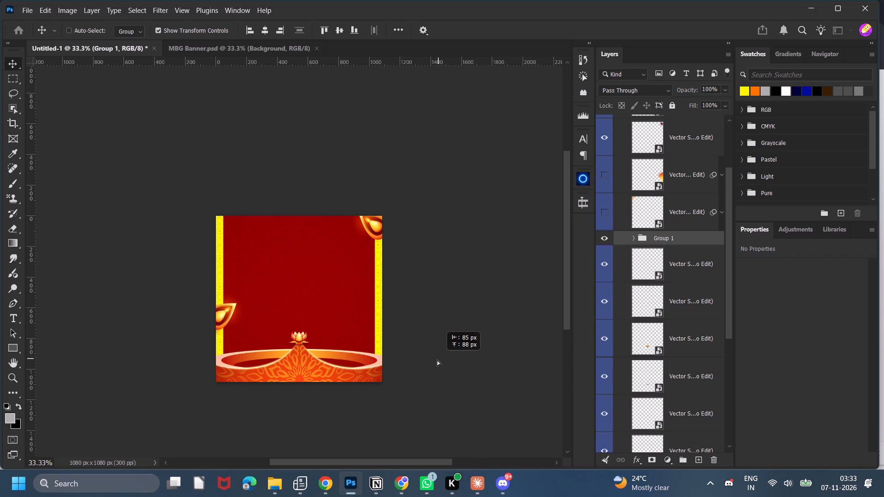
drag(437, 360, 437, 364)
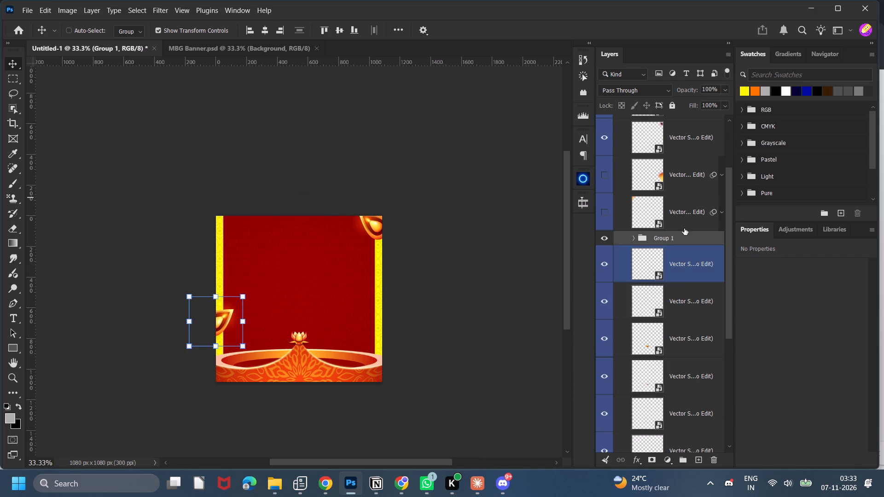
Move the small smart object above the canvas up to about X 470 px, Y -206 px.
click(678, 267)
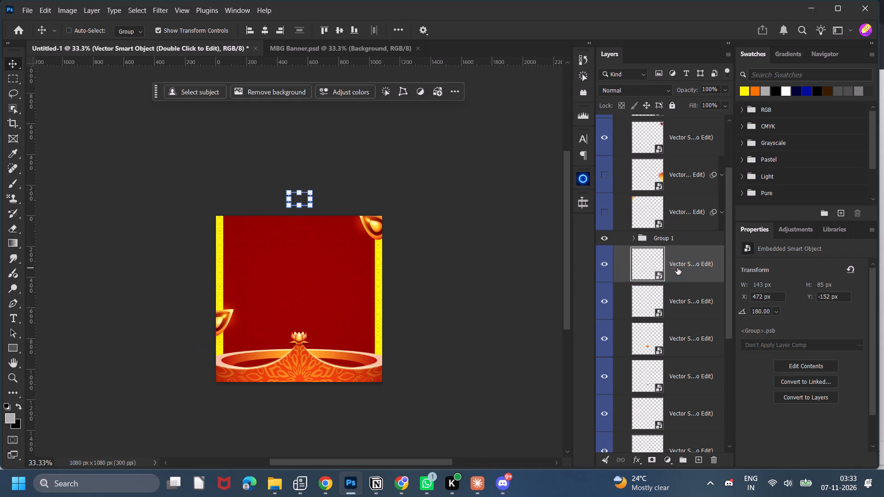
drag(395, 274, 397, 265)
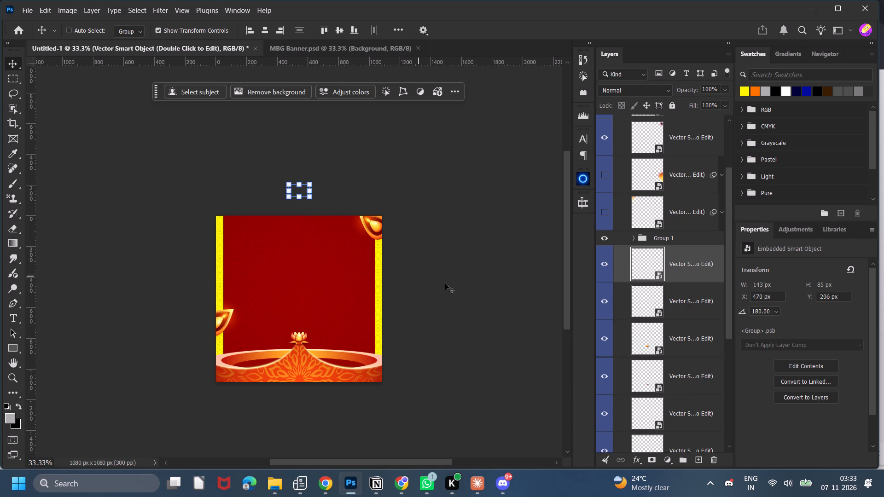
Group the three top-right corner diya layers and shift the group slightly up and right, further past the canvas corner.
scroll(673, 266, up, 1)
scroll(682, 355, up, 6)
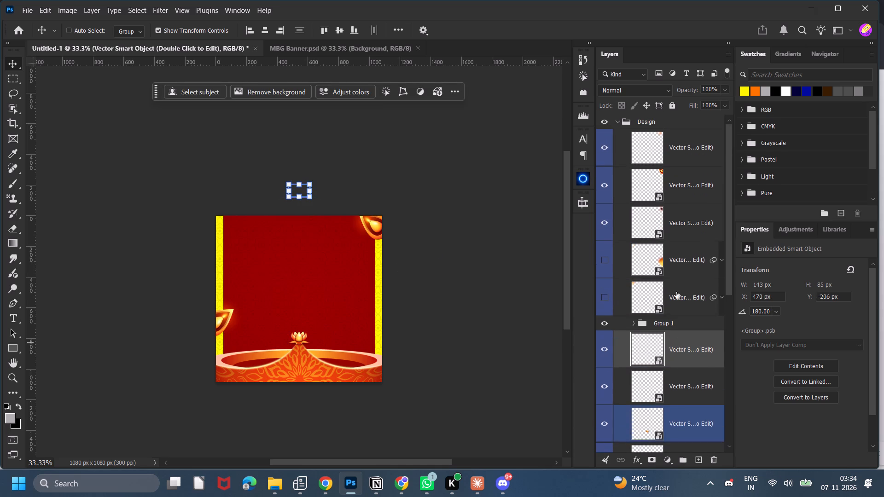
click(676, 148)
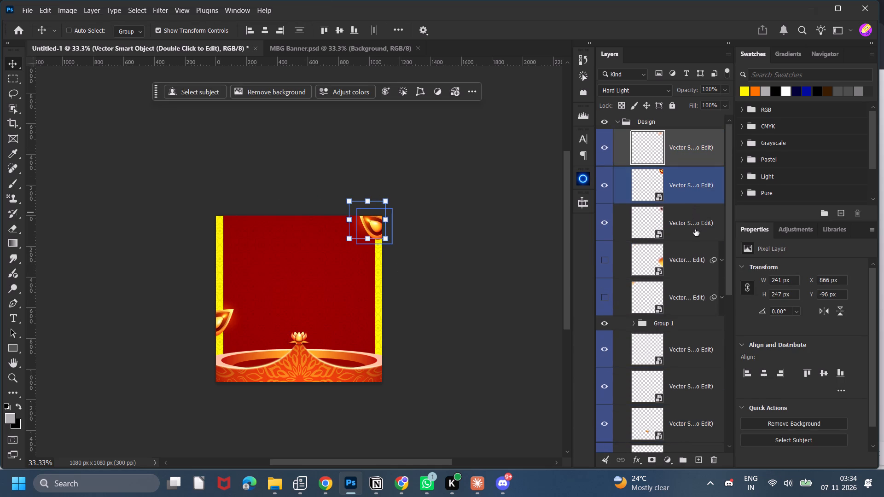
shift+click(695, 229)
key(ctrl+g)
drag(465, 250, 468, 247)
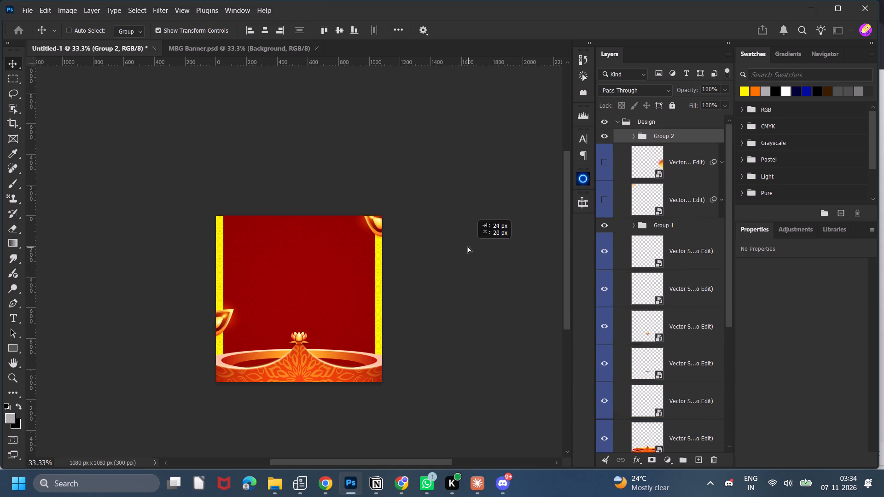
drag(468, 247, 467, 244)
click(467, 244)
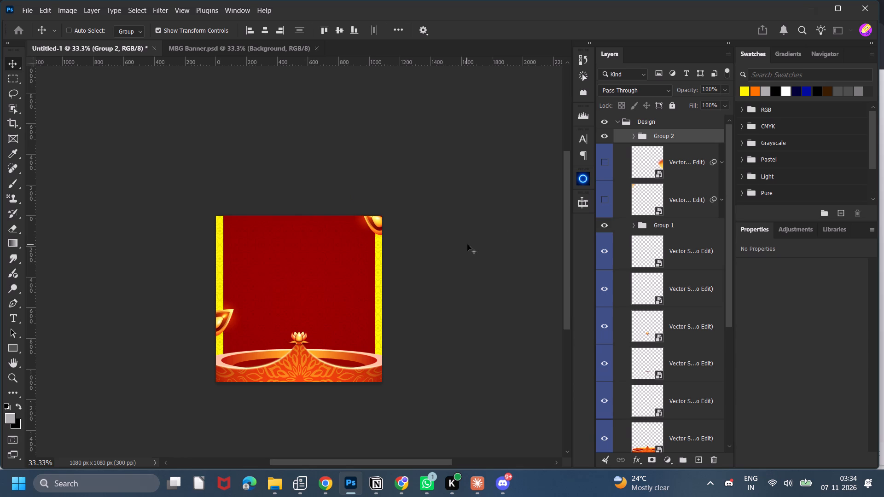
Add a Multiply drop shadow to the yellow frame layer with 28% opacity, 39% spread and 32 px size.
scroll(681, 334, down, 14)
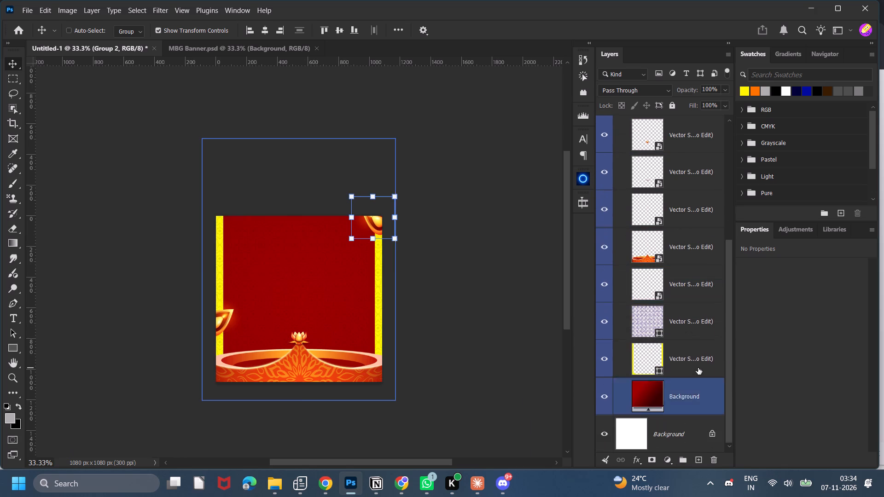
click(698, 368)
double_click(700, 371)
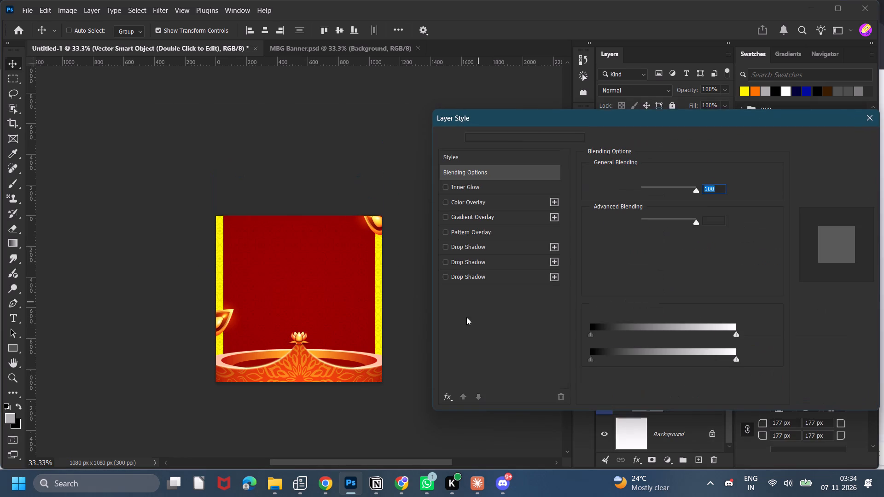
click(447, 277)
click(462, 277)
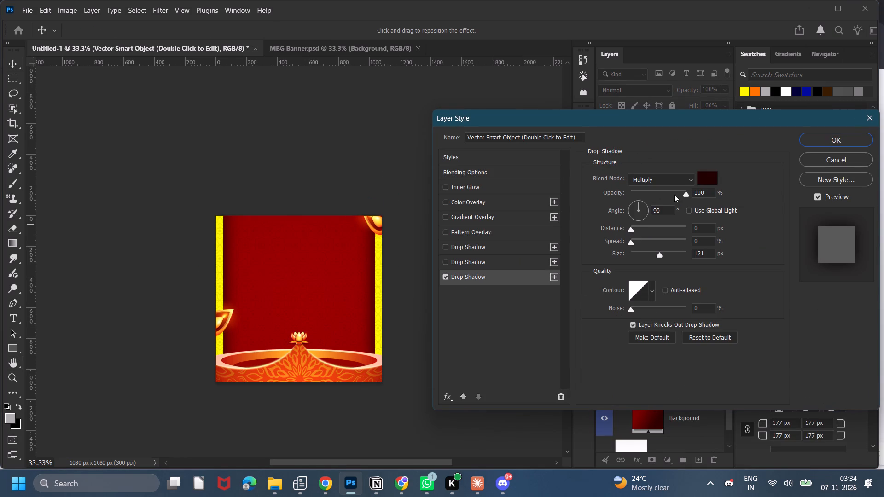
drag(682, 193, 640, 208)
drag(657, 255, 611, 263)
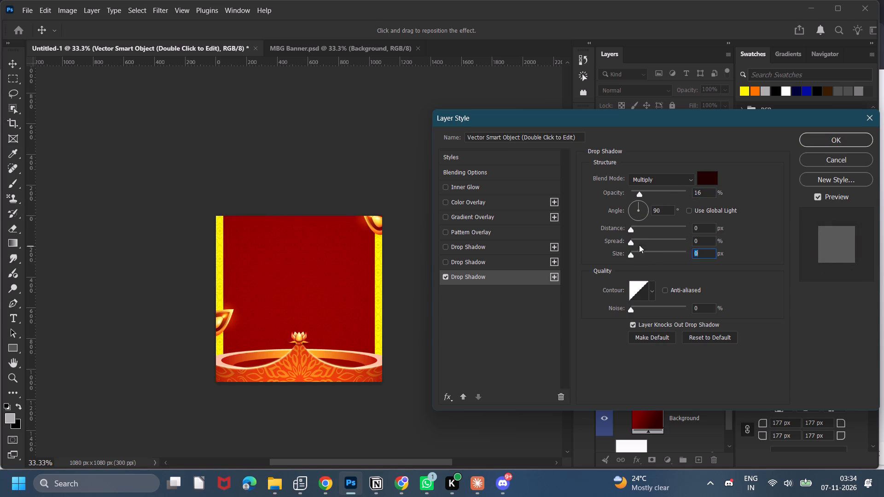
click(634, 252)
drag(631, 242, 795, 239)
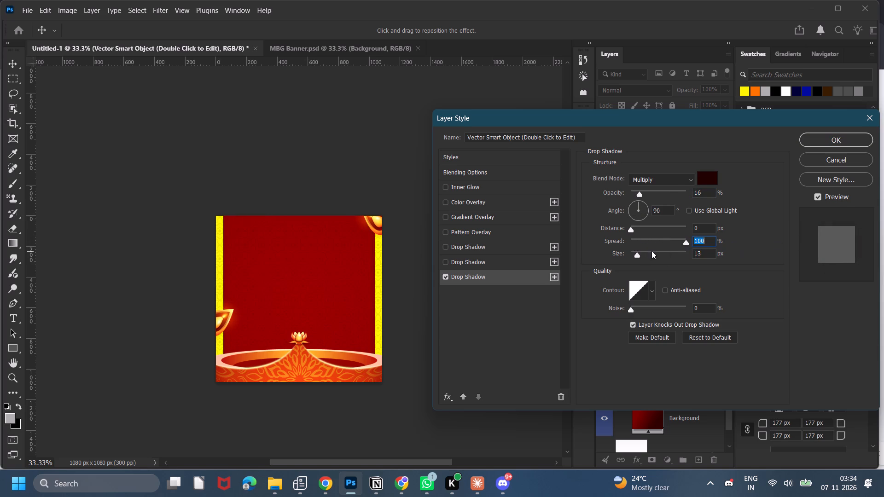
drag(639, 250, 637, 255)
drag(683, 243, 653, 250)
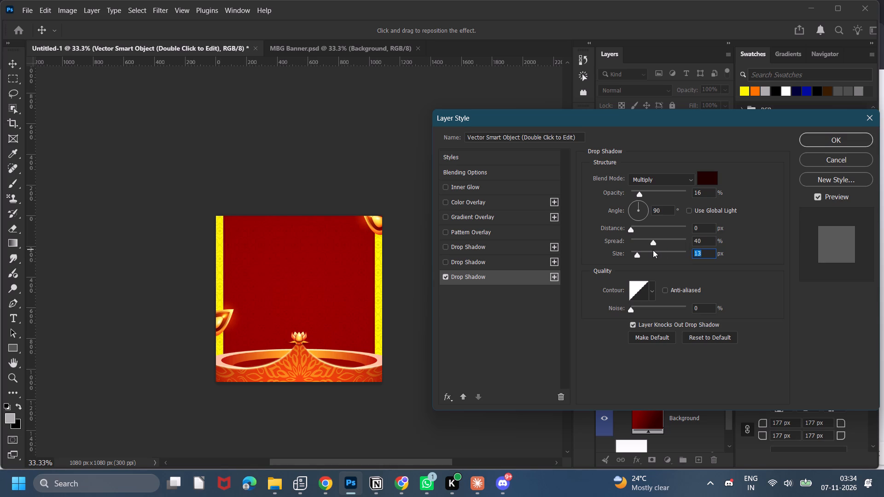
drag(653, 250, 652, 250)
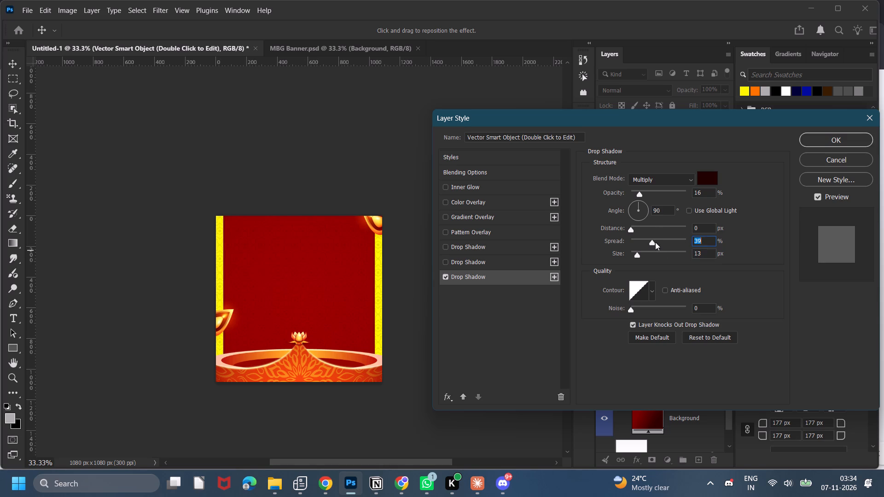
drag(642, 194, 672, 193)
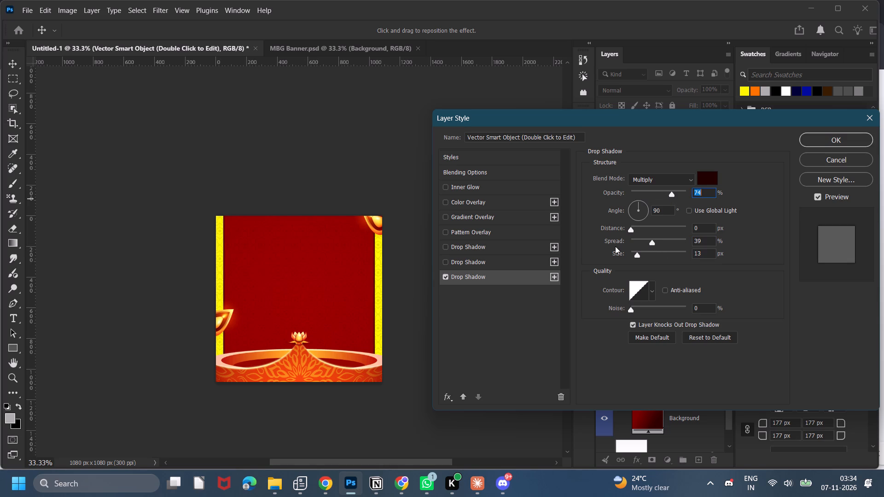
drag(636, 254, 641, 253)
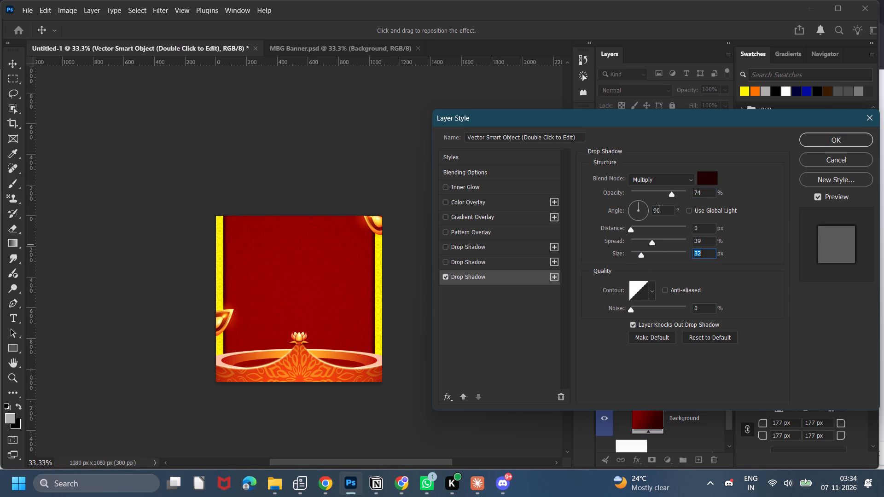
drag(667, 191, 647, 199)
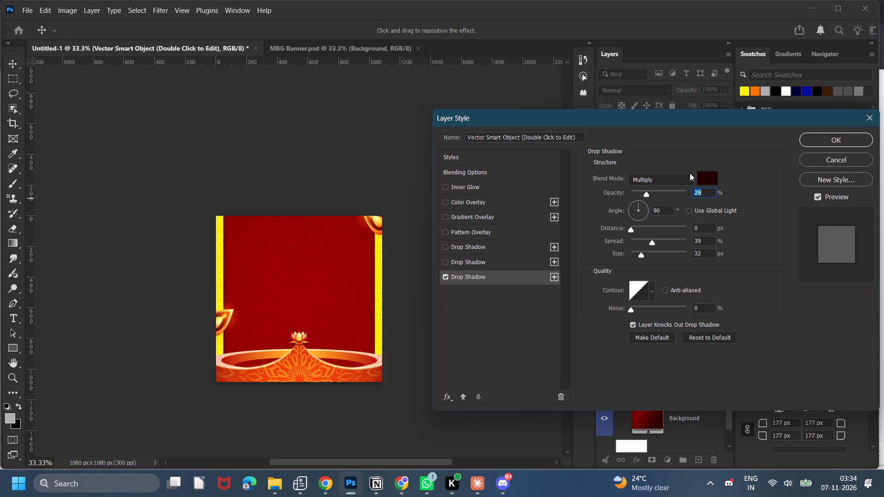
click(834, 142)
Add a new blank layer directly beneath the large orange diya layer at the post's bottom.
click(681, 255)
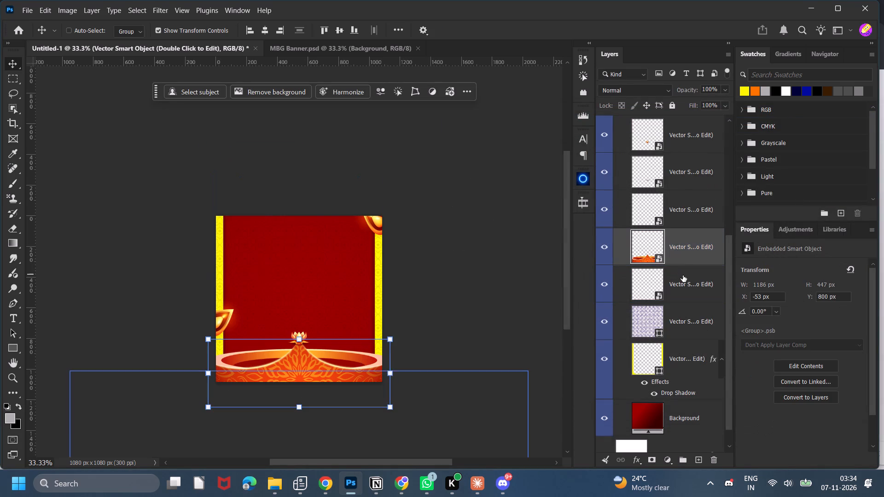
click(682, 277)
click(698, 455)
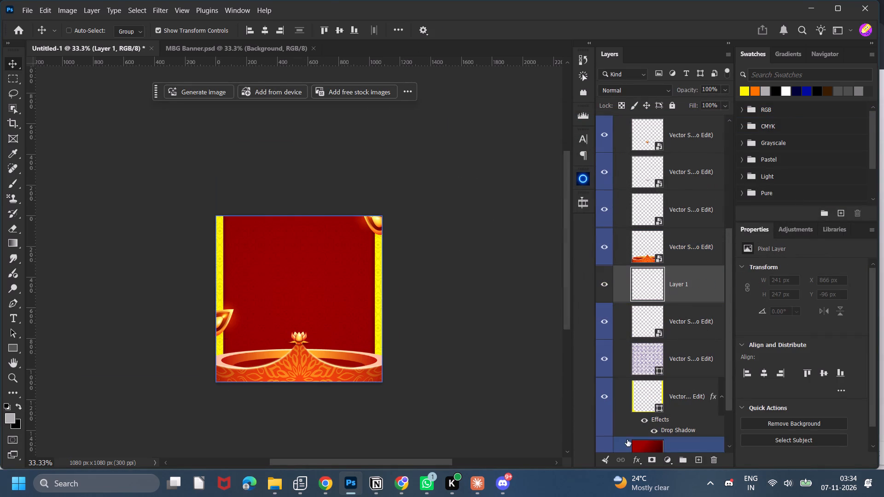
Paint a dark maroon shadow with a 400 px soft brush across Layer 1's full bottom width, behind the large orange diya.
key(b)
click(10, 418)
click(263, 303)
drag(708, 285, 738, 280)
click(832, 166)
key(bracketright)
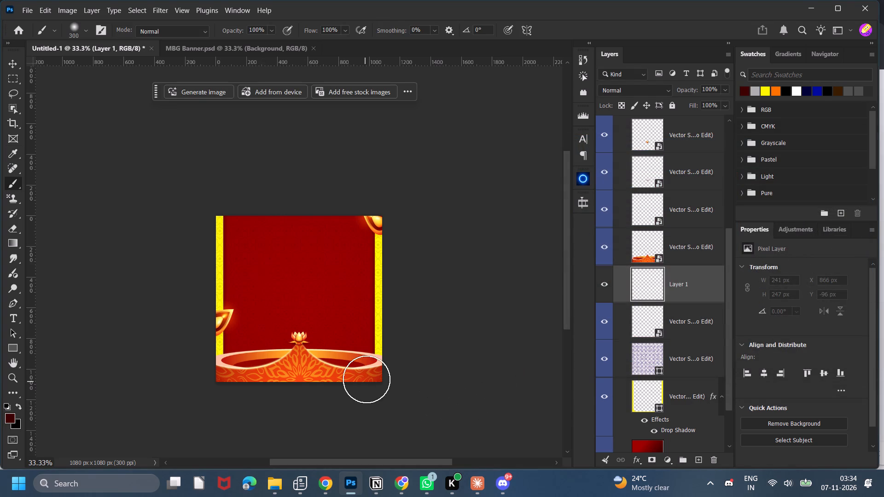
double_click(366, 378)
click(358, 379)
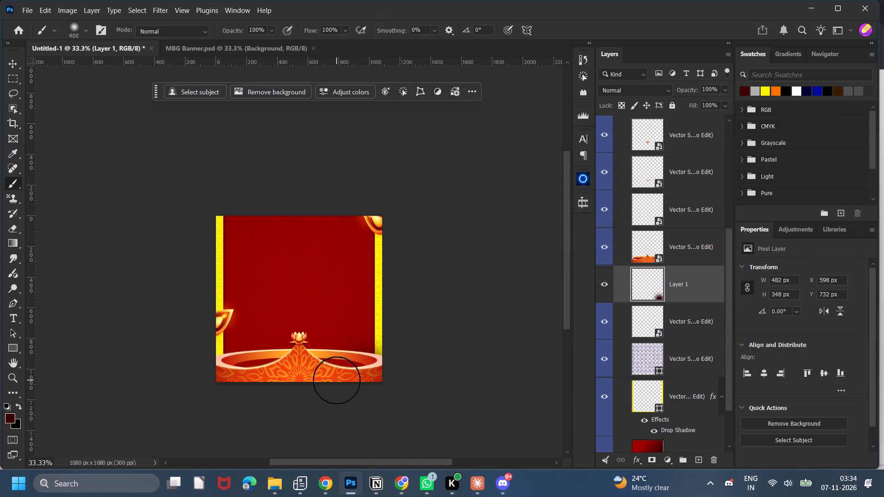
click(338, 376)
click(327, 377)
click(312, 378)
click(293, 380)
click(278, 379)
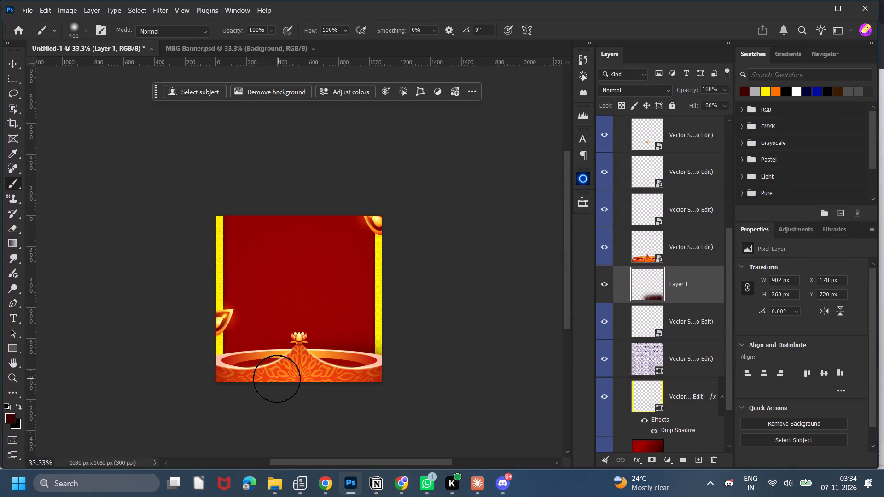
drag(271, 379, 259, 380)
click(257, 380)
click(246, 382)
click(237, 383)
click(231, 380)
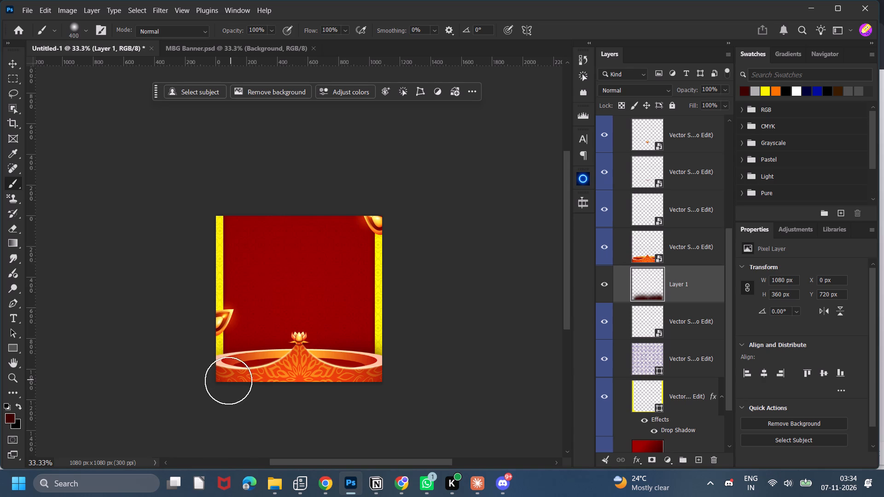
click(222, 382)
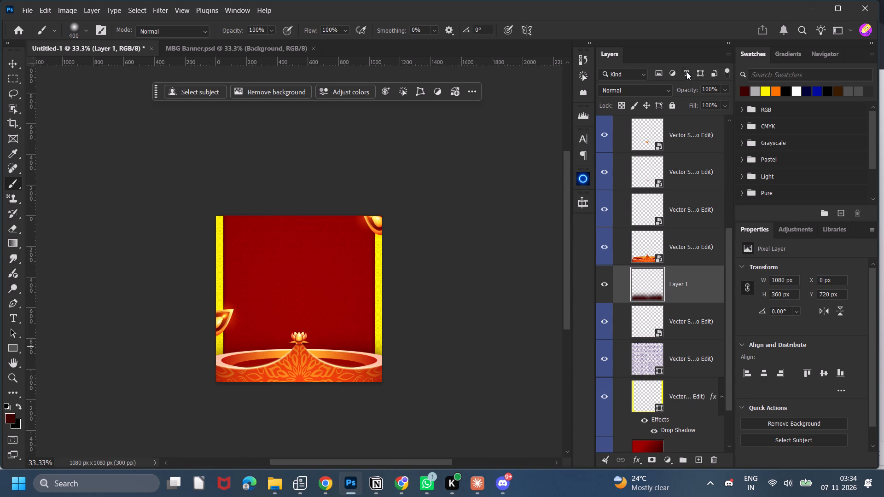
Set the blend mode of Layer 1, the painted shadow layer, to Multiply.
click(661, 92)
click(639, 142)
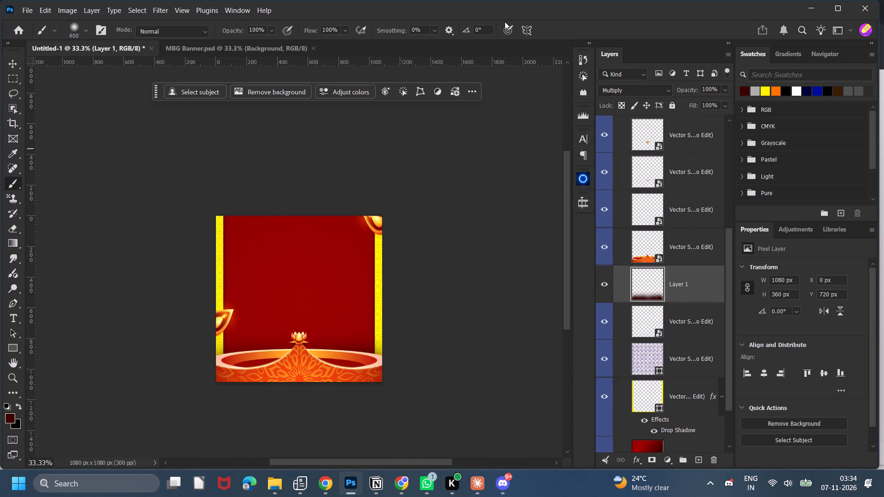
Add dark maroon shadow dabs on Layer 1 behind the lotus and the diya's central peak with a 100 px brush.
key(bracketleft)
key(bracketleft)
key(bracketleft)
key(bracketleft)
key(bracketleft)
key(bracketleft)
key(bracketleft)
click(299, 338)
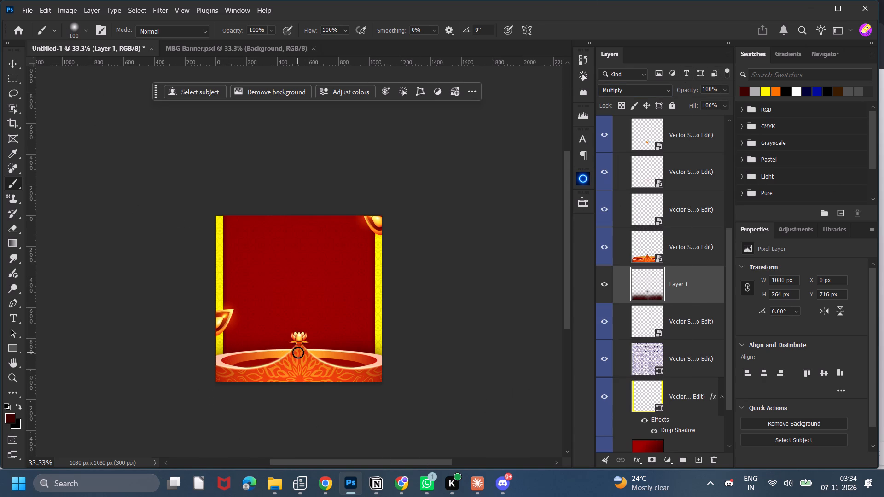
click(298, 353)
click(299, 350)
click(297, 362)
click(9, 64)
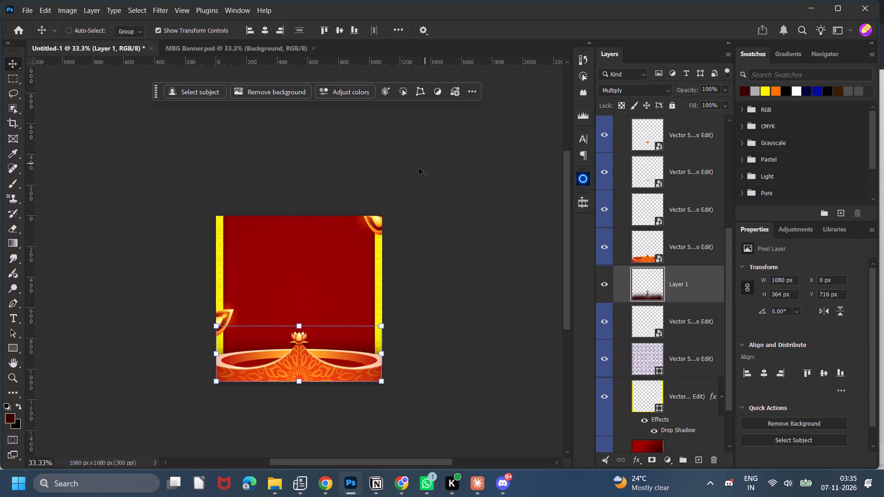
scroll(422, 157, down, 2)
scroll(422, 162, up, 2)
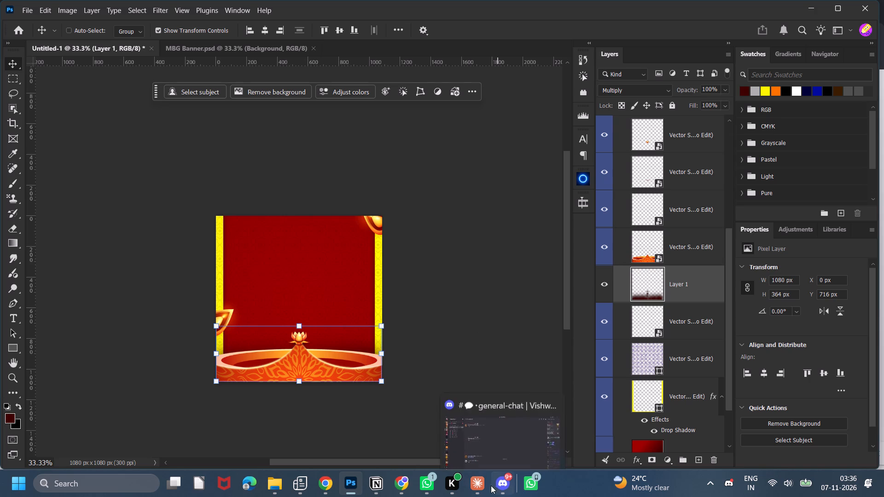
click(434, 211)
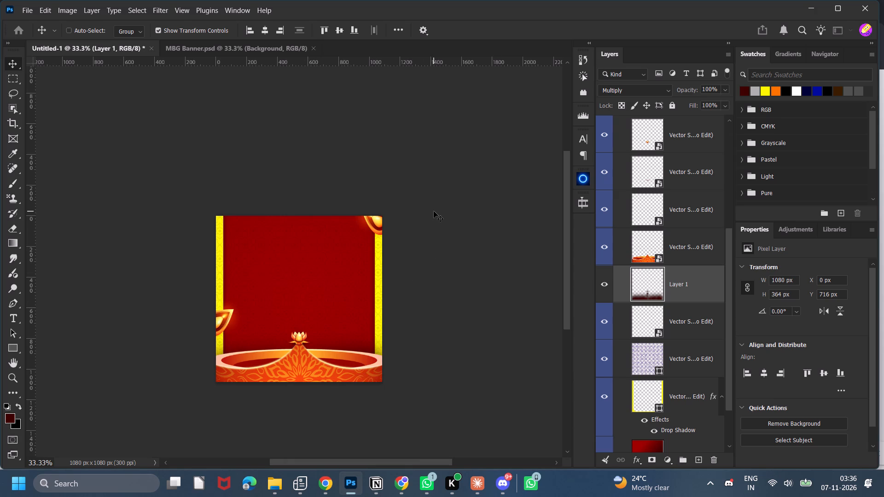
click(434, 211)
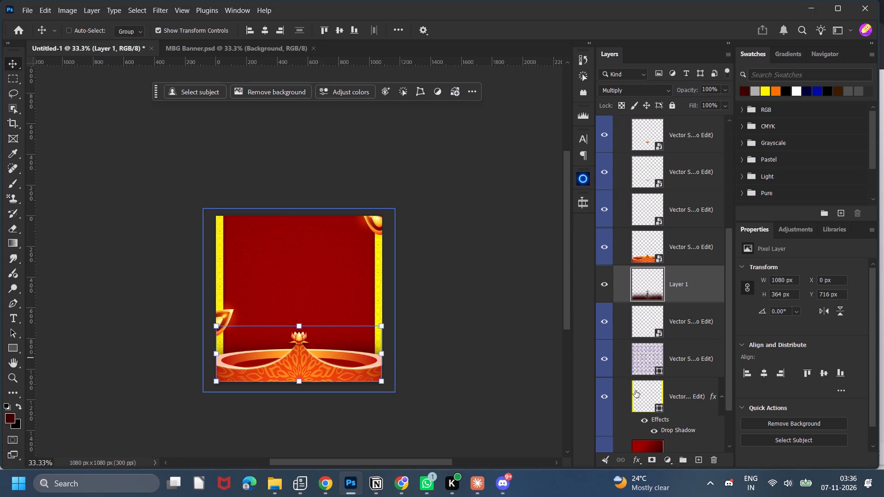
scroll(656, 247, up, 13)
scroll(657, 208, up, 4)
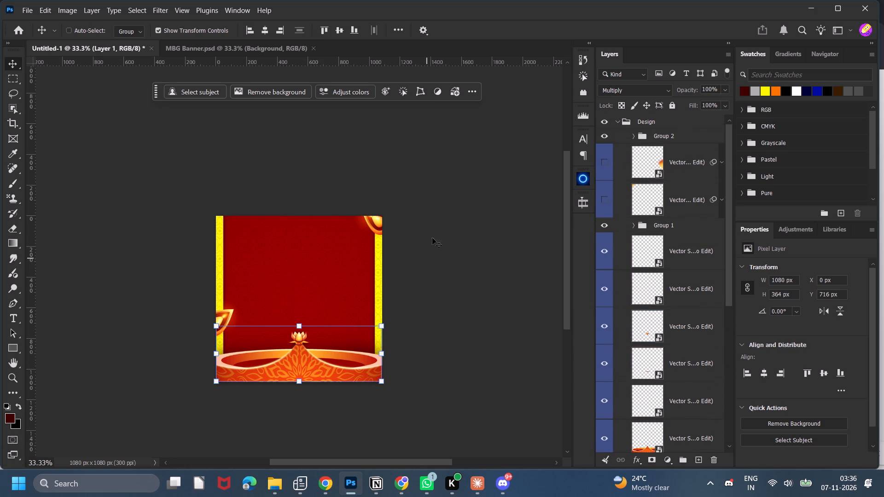
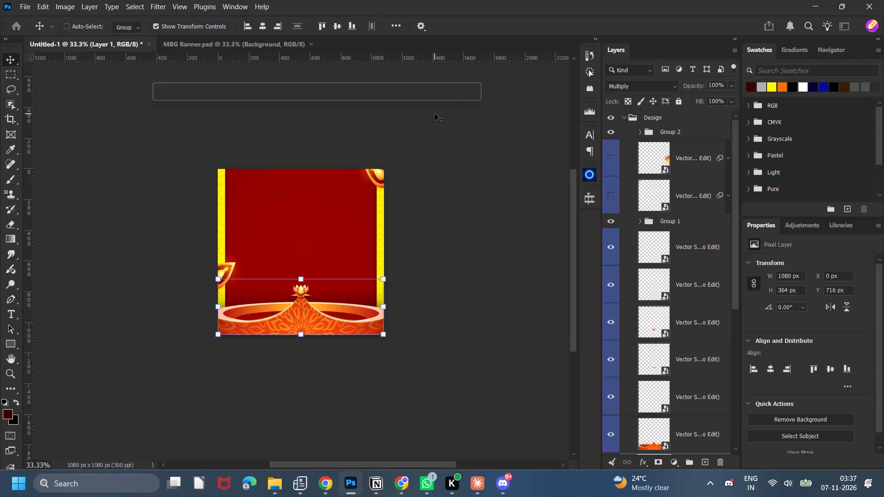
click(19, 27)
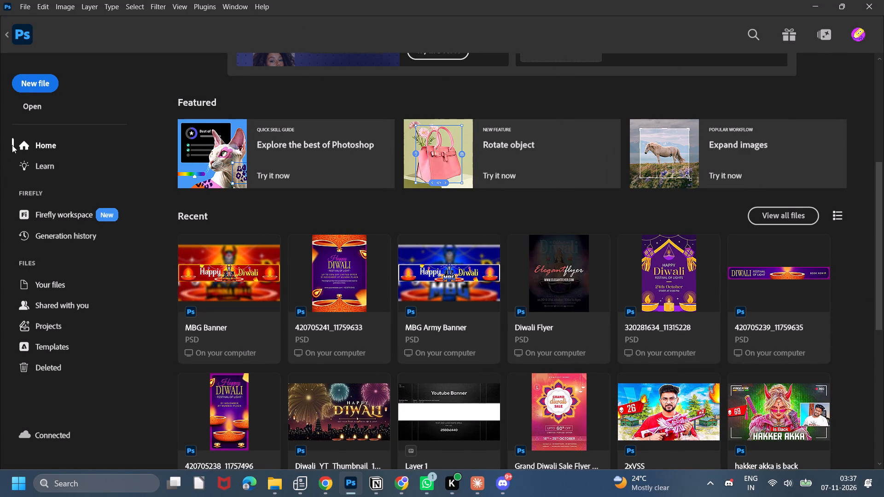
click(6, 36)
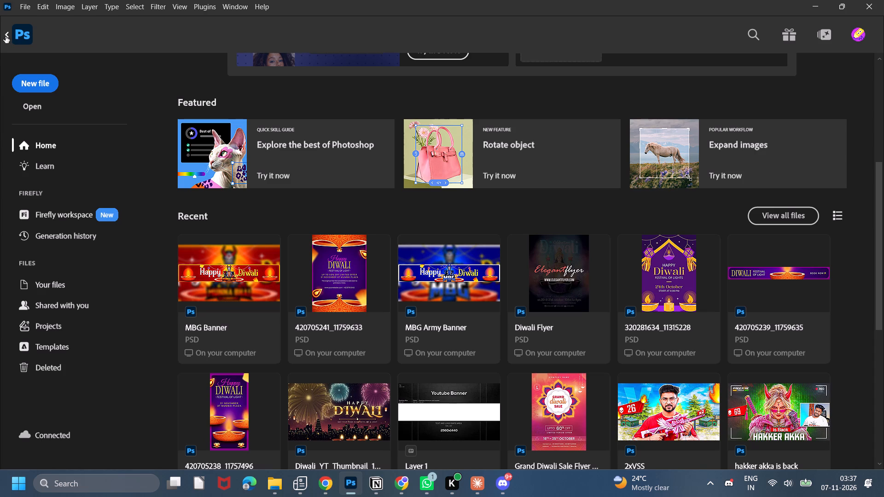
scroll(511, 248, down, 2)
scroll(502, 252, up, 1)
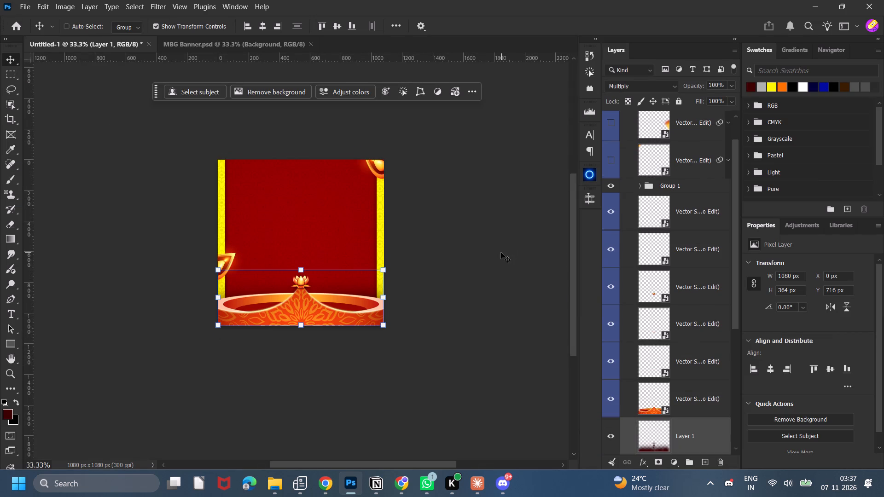
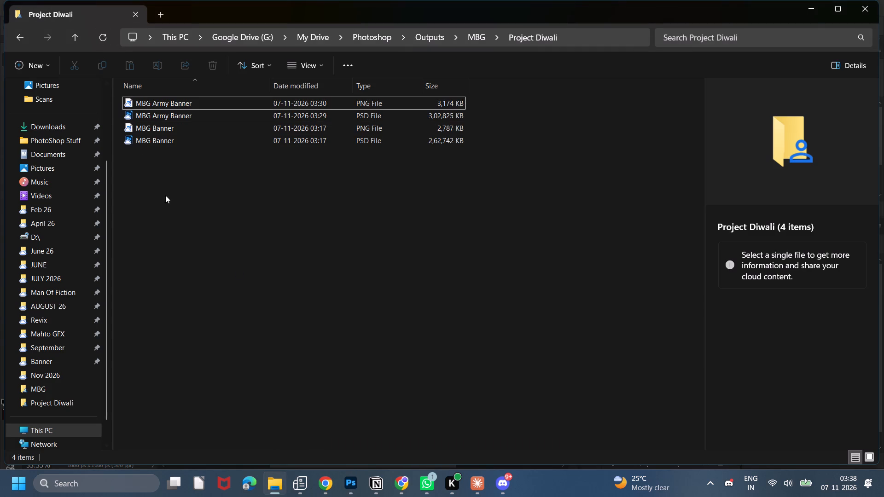
Check the MBG Banner PNG and PSD files in the Project Diwali folder.
click(330, 123)
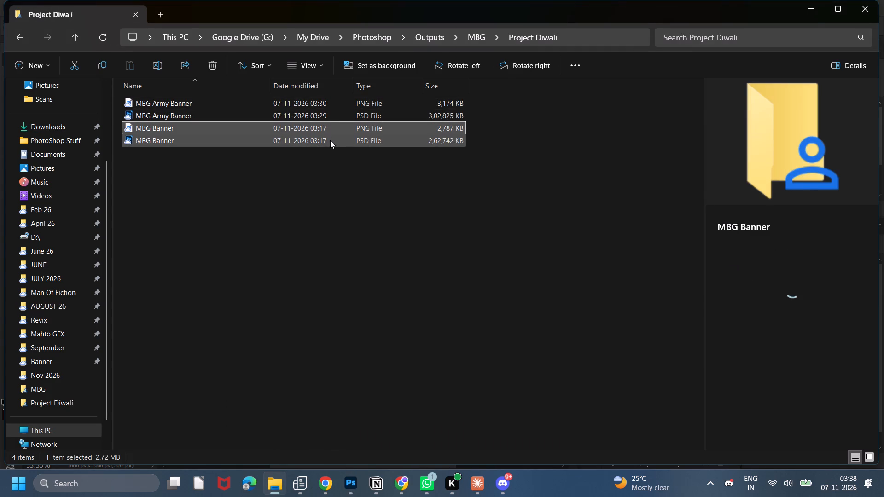
click(330, 140)
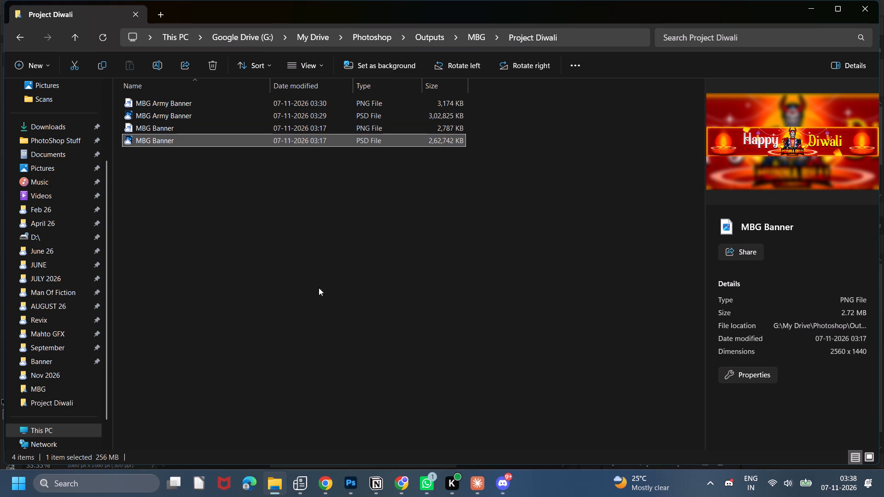
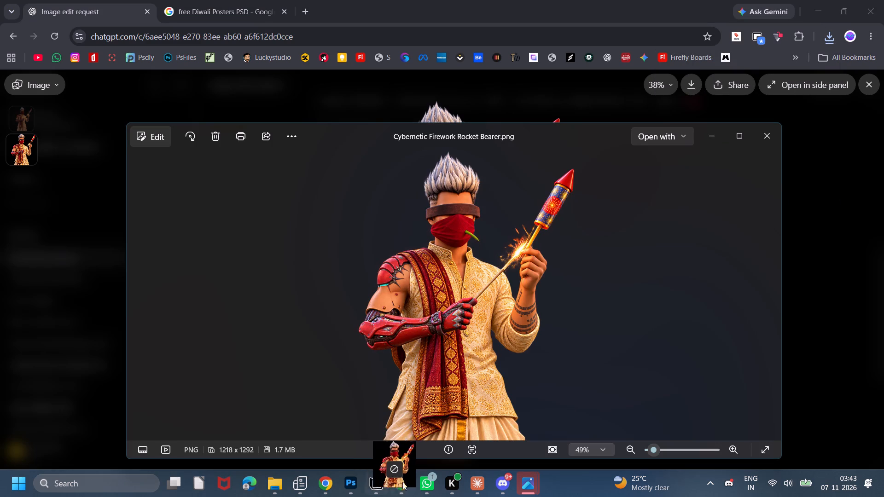
drag(402, 482, 286, 376)
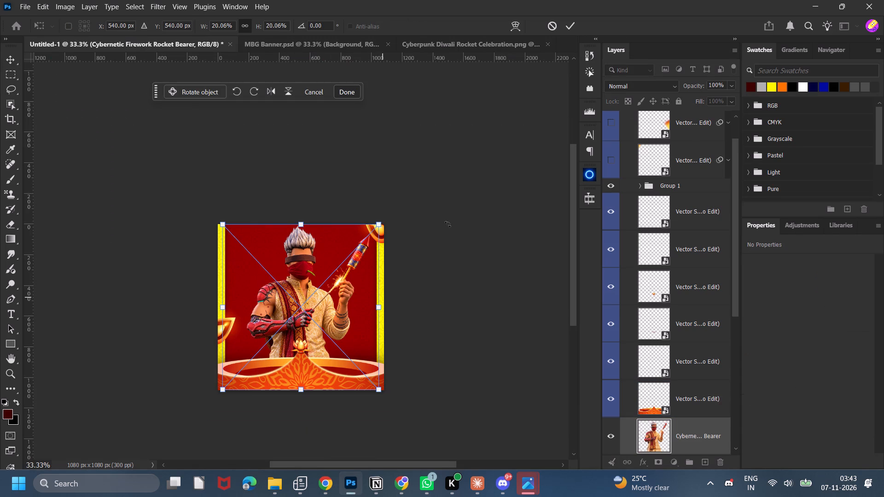
click(568, 29)
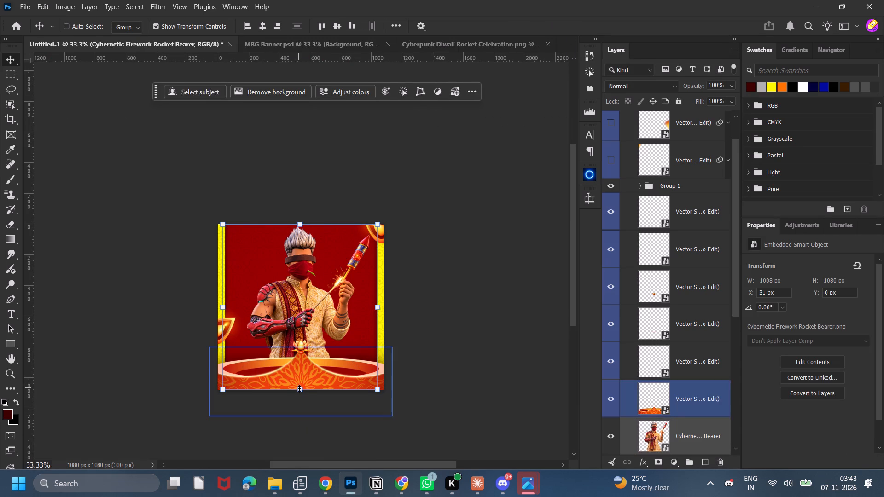
Enlarge the character to about 1212 x 1299 px and position it behind the large diya, at about X -74 px, Y -15 px.
drag(300, 393, 299, 410)
click(327, 318)
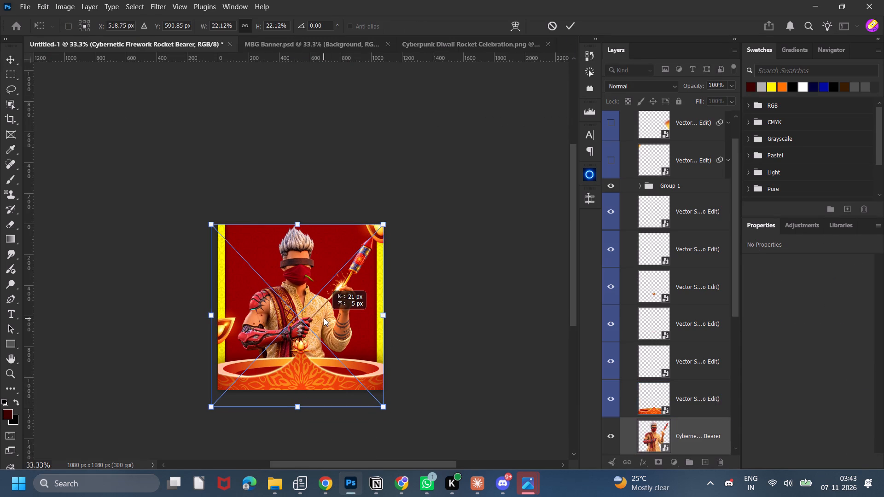
drag(304, 411, 302, 443)
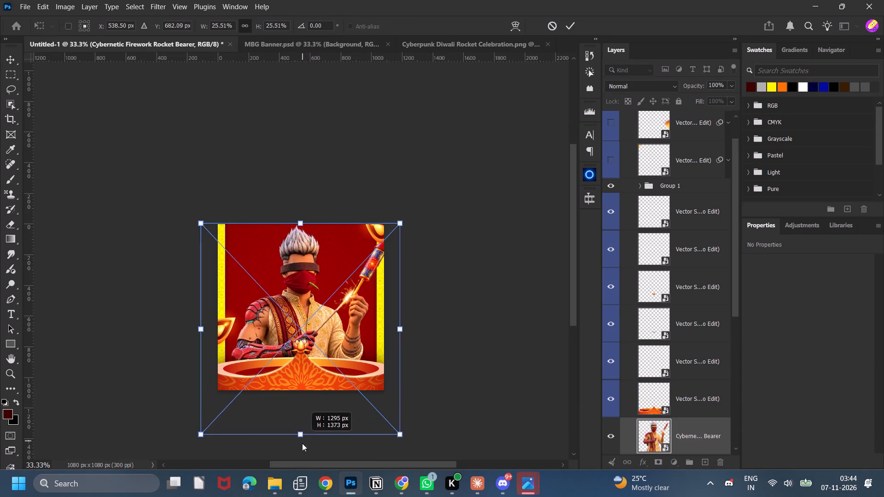
drag(302, 443, 302, 445)
click(327, 353)
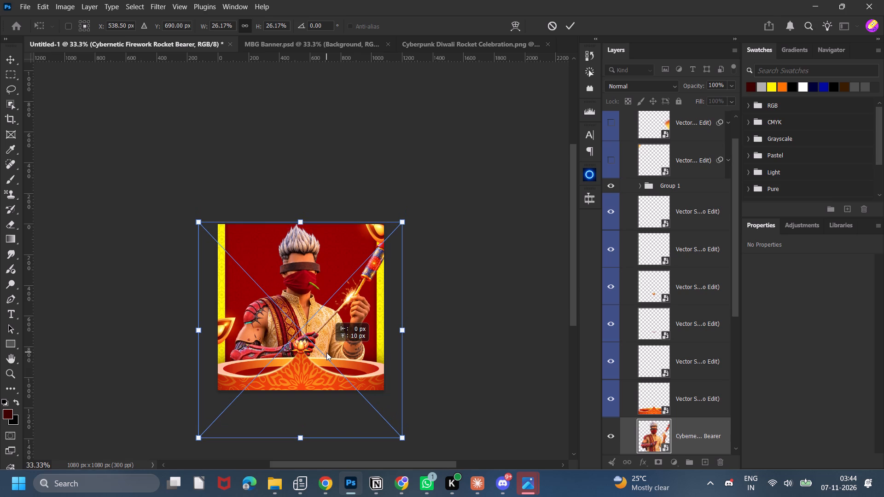
click(570, 32)
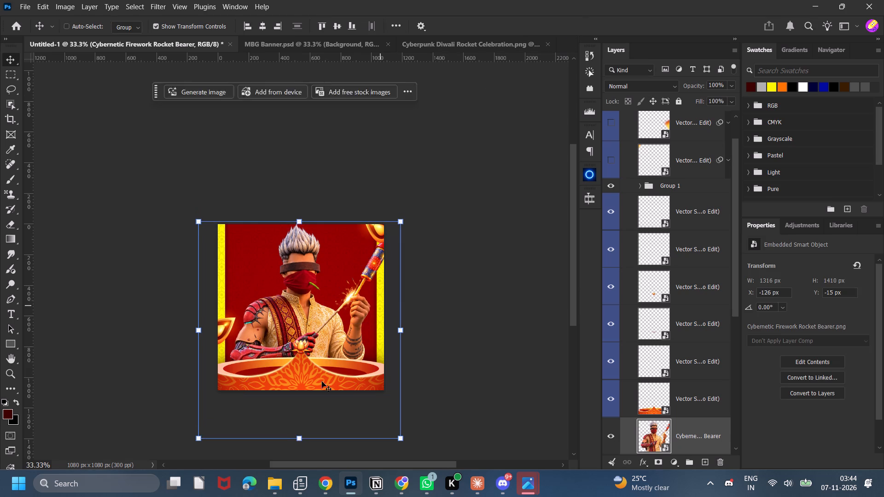
drag(298, 439, 298, 422)
click(571, 29)
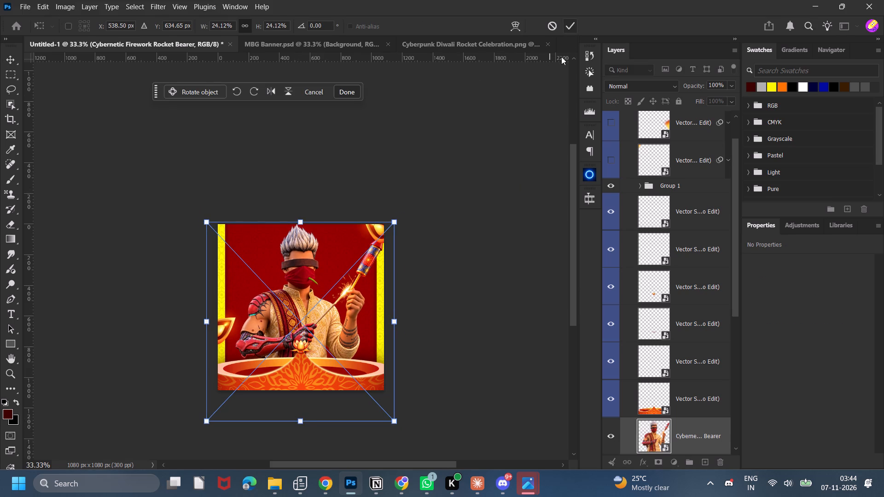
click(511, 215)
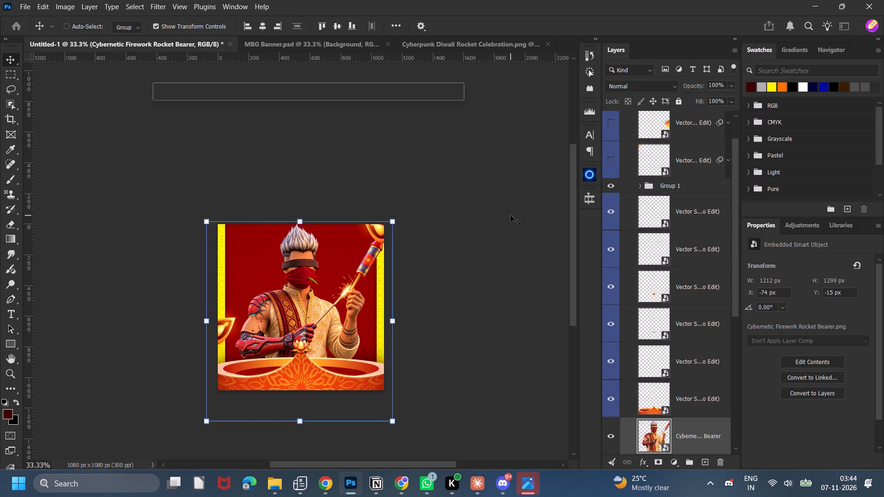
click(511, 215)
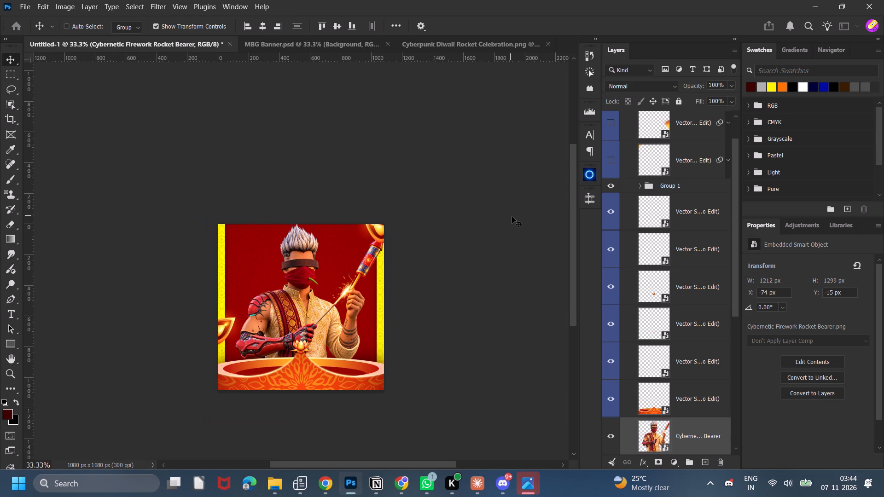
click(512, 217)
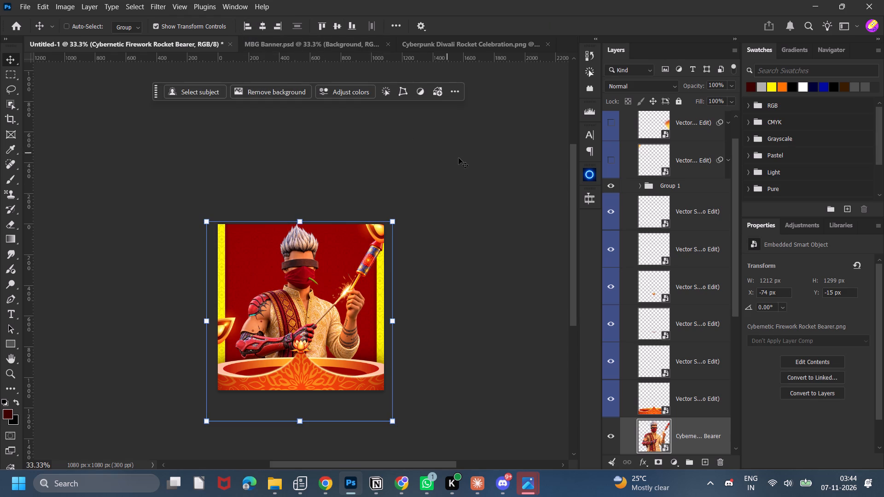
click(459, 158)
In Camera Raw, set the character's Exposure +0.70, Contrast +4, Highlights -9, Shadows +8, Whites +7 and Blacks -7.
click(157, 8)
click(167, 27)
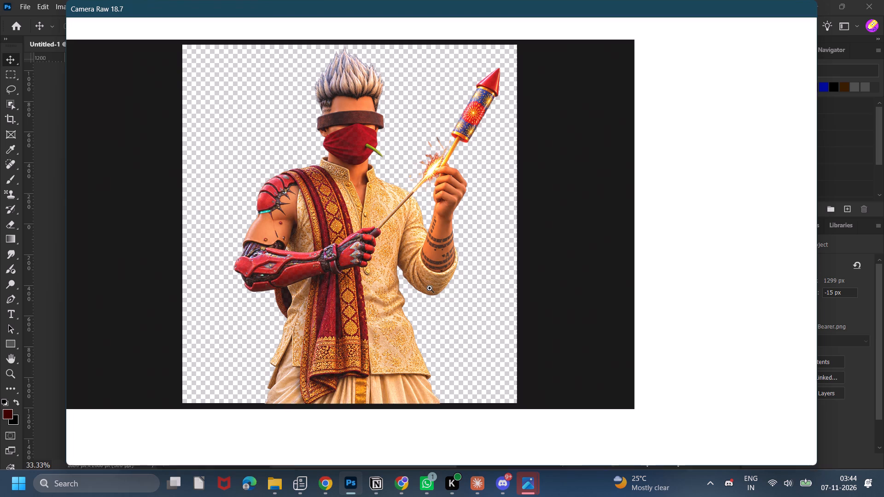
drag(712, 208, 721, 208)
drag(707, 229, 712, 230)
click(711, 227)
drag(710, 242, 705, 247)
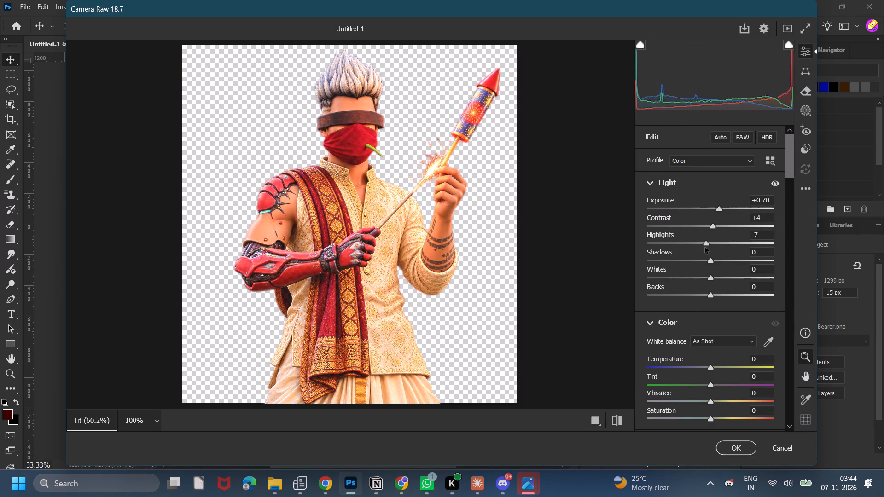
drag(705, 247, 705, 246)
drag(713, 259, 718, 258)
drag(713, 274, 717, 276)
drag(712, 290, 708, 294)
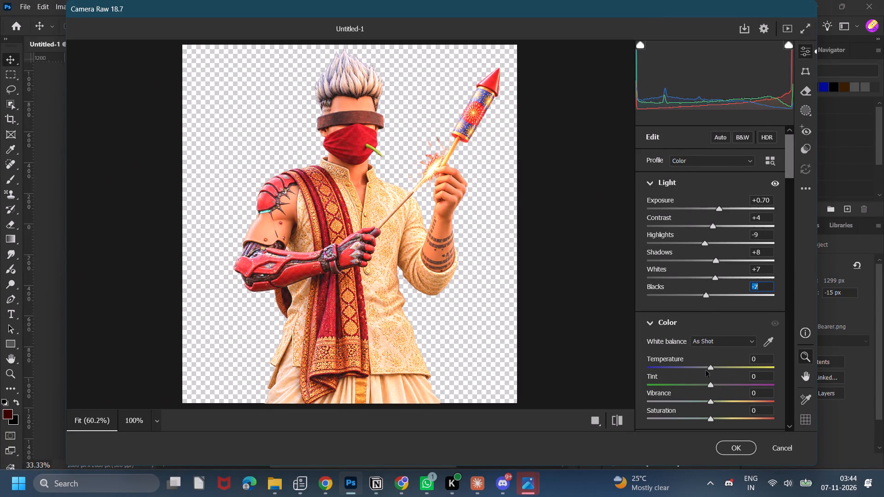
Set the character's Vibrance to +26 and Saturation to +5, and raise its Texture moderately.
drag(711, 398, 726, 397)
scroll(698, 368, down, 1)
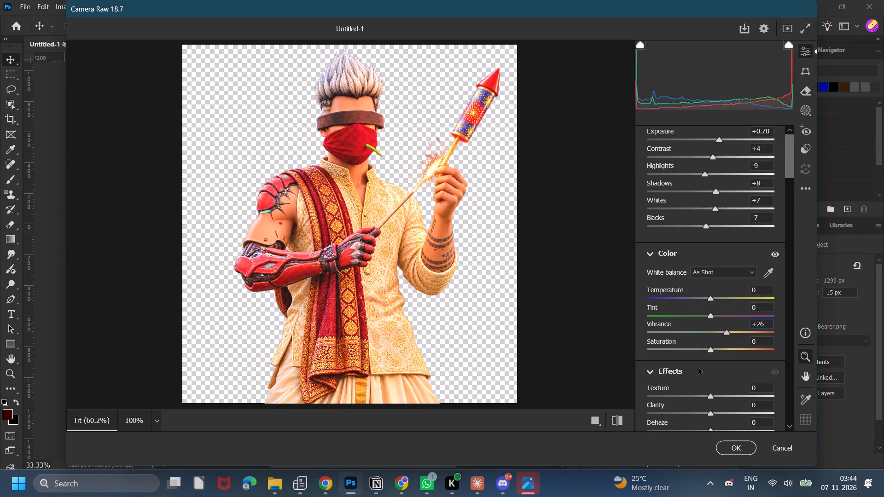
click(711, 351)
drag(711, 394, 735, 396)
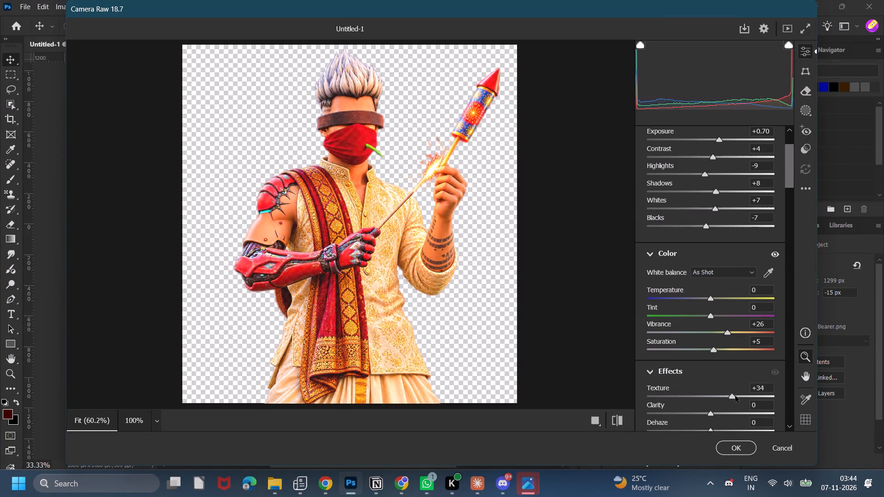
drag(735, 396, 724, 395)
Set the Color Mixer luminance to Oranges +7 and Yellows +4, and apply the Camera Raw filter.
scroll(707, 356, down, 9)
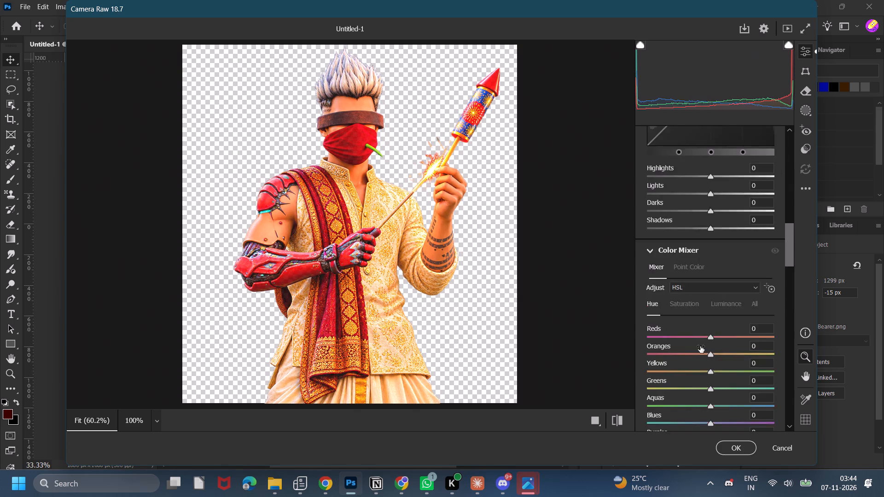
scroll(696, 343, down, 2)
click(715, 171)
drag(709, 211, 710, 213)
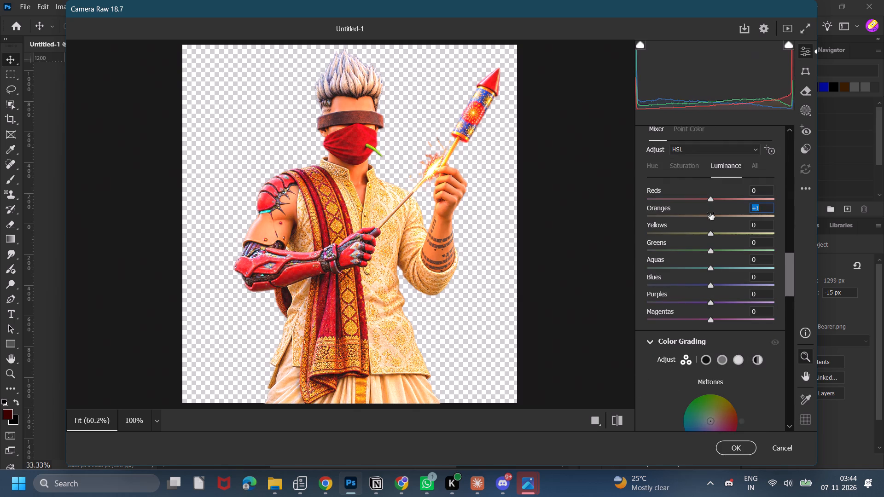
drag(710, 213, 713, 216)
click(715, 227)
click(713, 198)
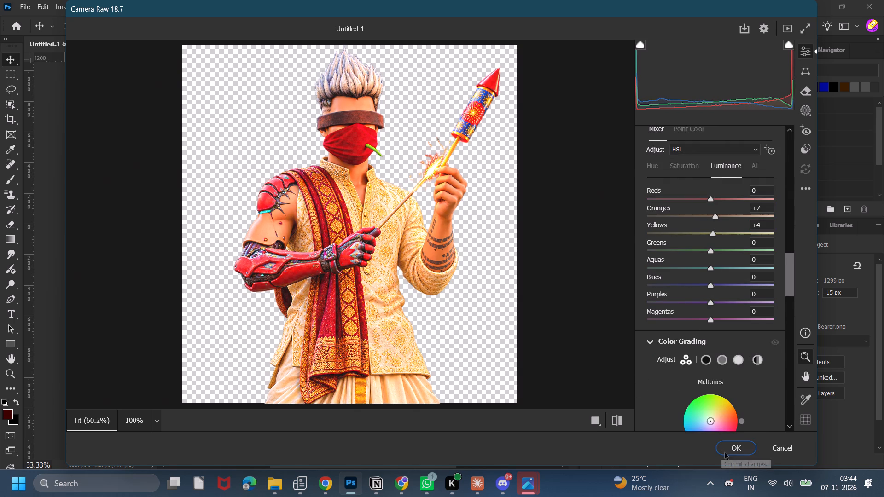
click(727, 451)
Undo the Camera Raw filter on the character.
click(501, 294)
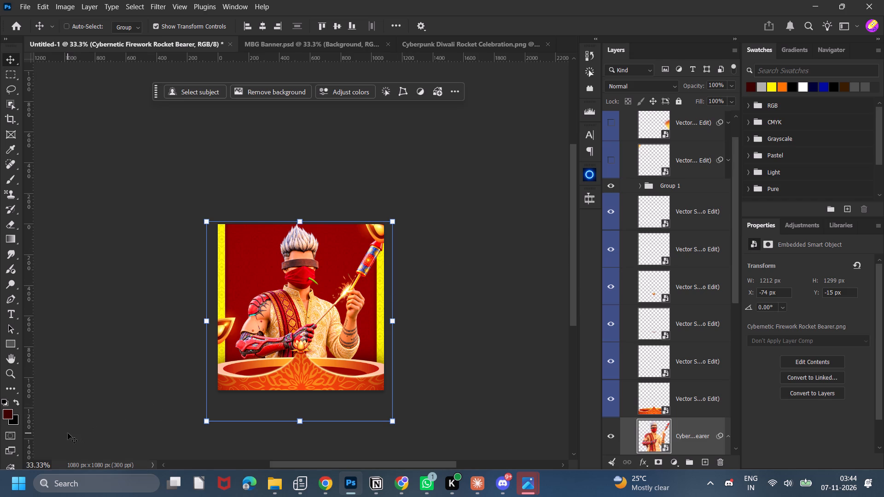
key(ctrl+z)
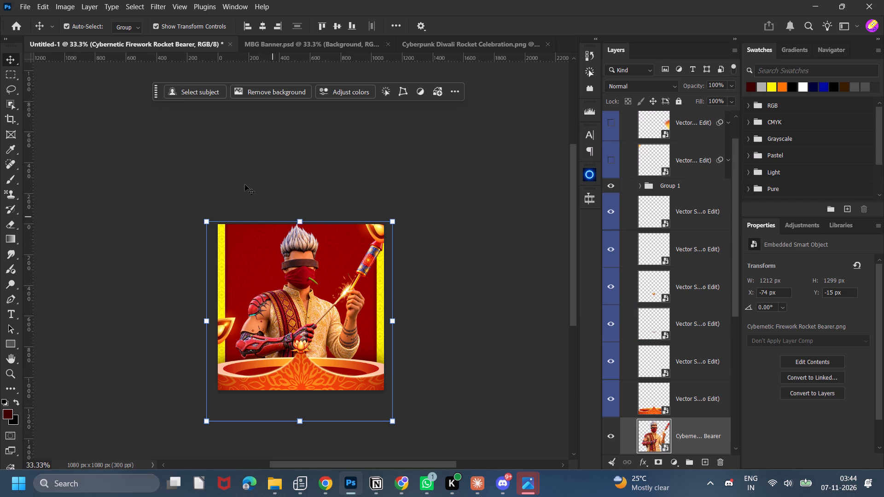
Apply Camera Raw to the character: Exposure +0.50, Contrast +4, Highlights -5, Shadows +14, Whites +5, Blacks -17, with slightly raised Vibrance.
click(158, 12)
click(161, 20)
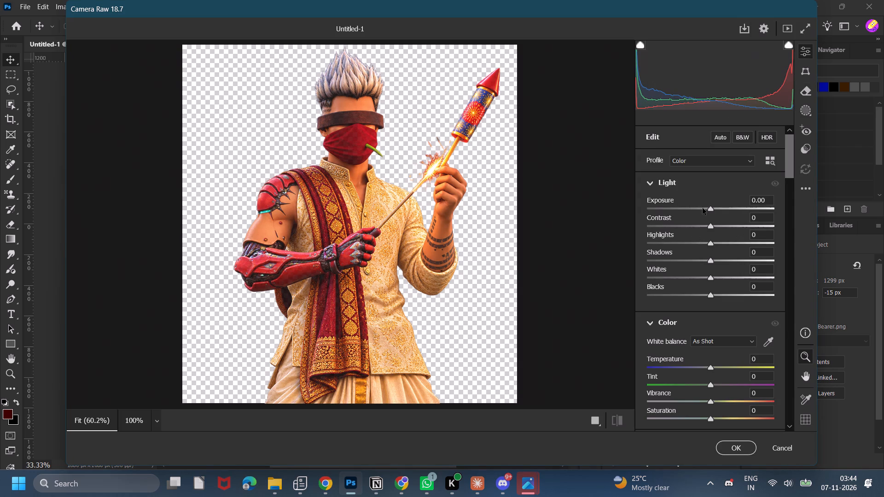
drag(710, 207, 716, 207)
click(710, 220)
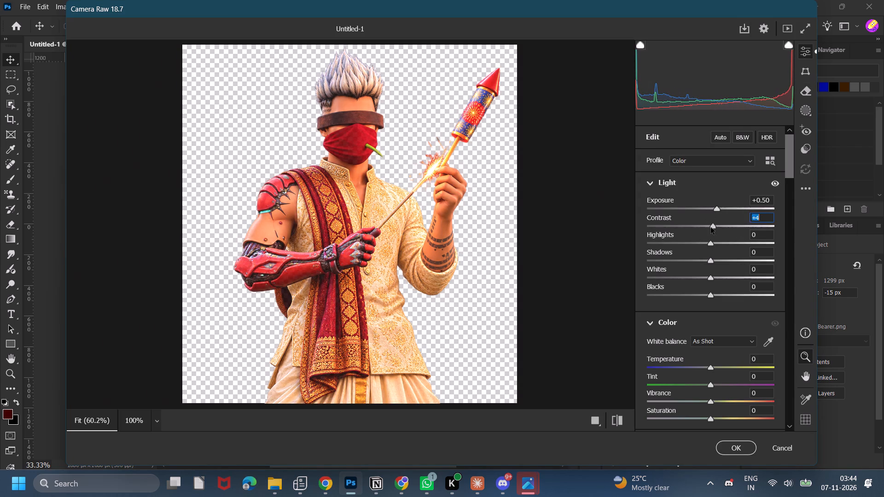
click(710, 244)
drag(710, 255, 718, 254)
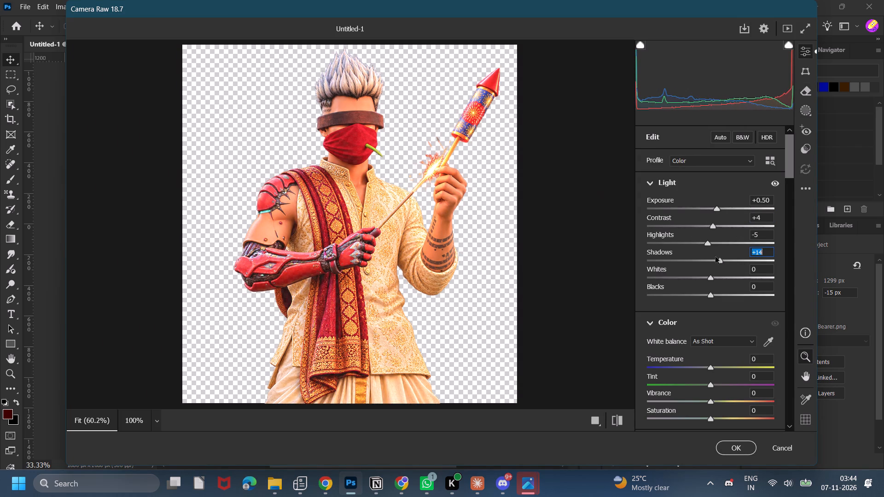
click(712, 277)
drag(713, 292, 698, 302)
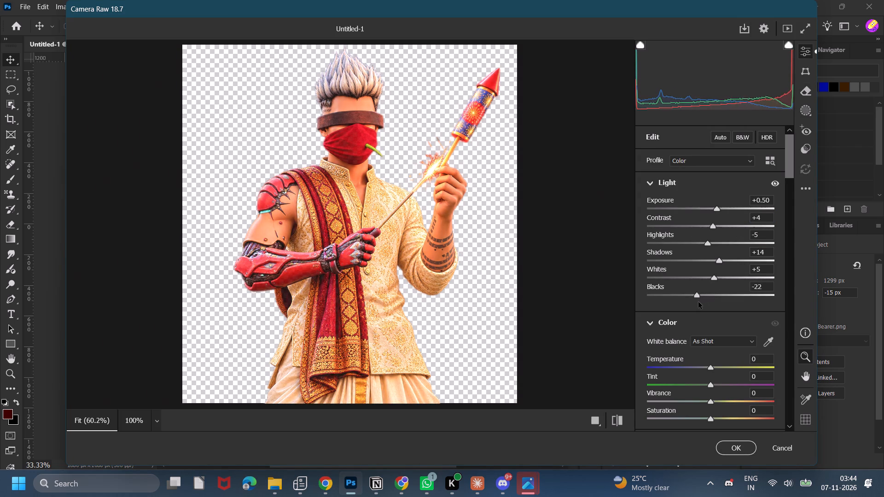
drag(698, 302, 702, 302)
scroll(701, 388, down, 1)
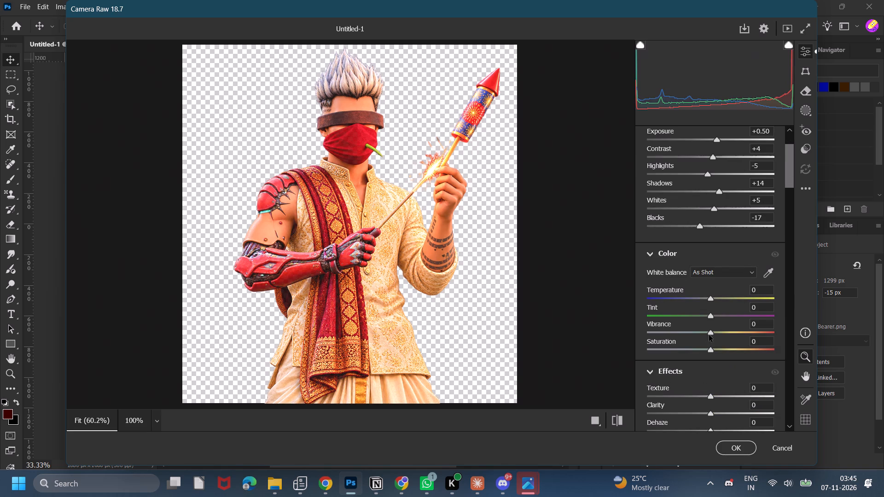
drag(711, 332, 720, 331)
click(741, 446)
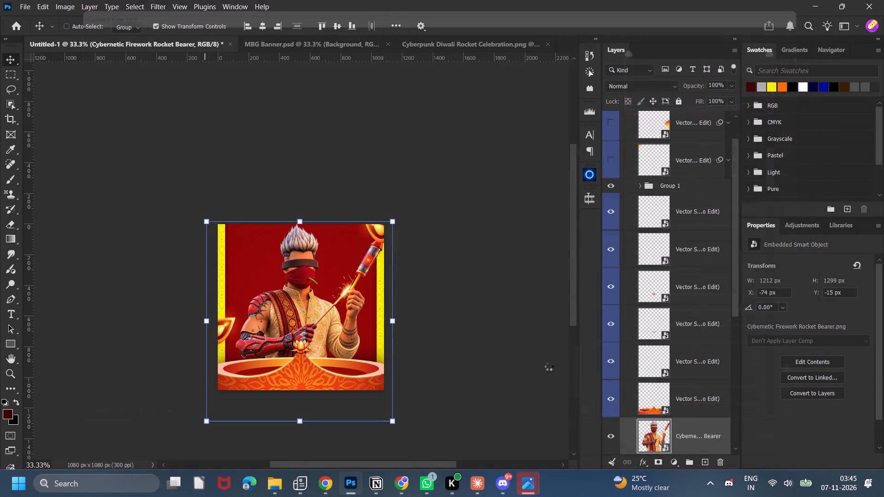
Move the character to about Y -4 px and centre it horizontally on the canvas.
click(502, 304)
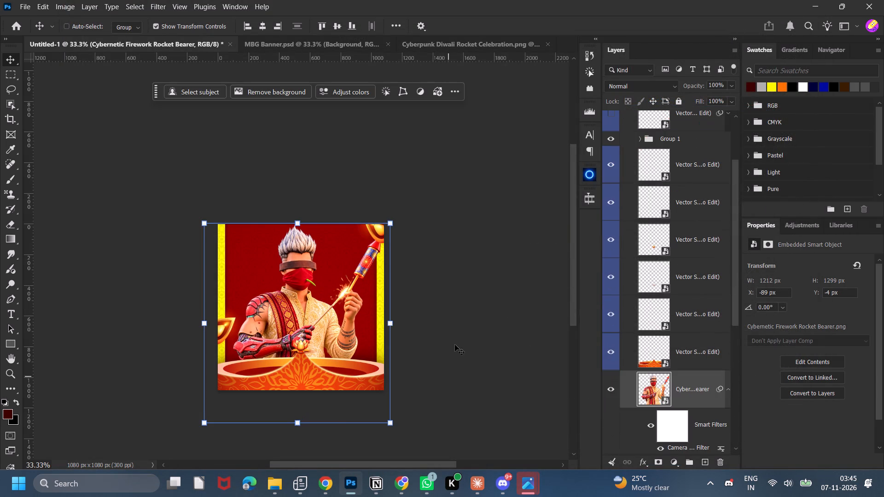
click(262, 24)
click(403, 167)
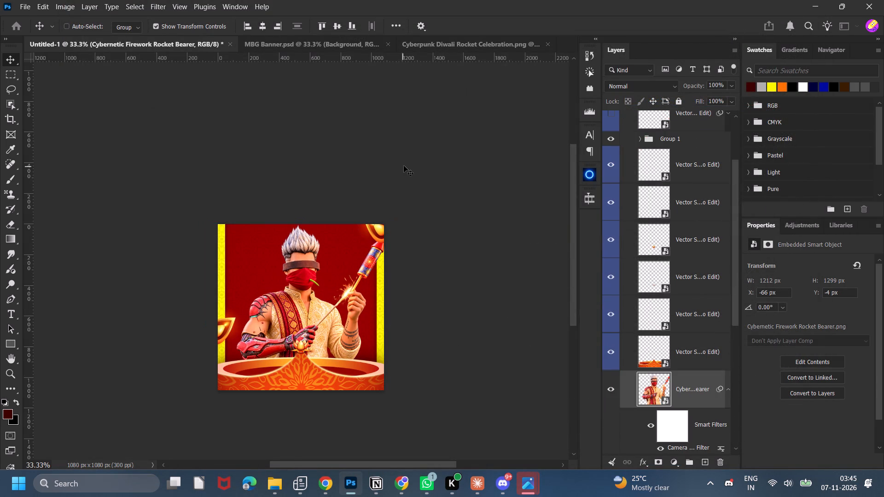
click(298, 424)
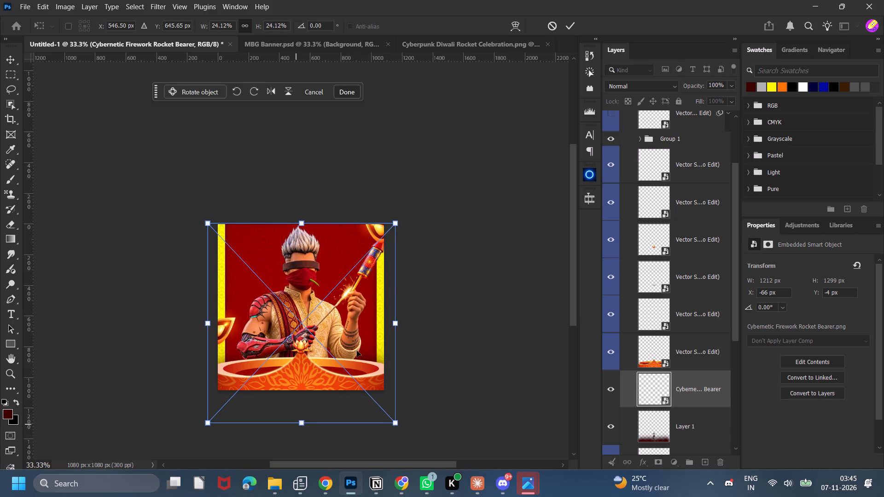
click(567, 26)
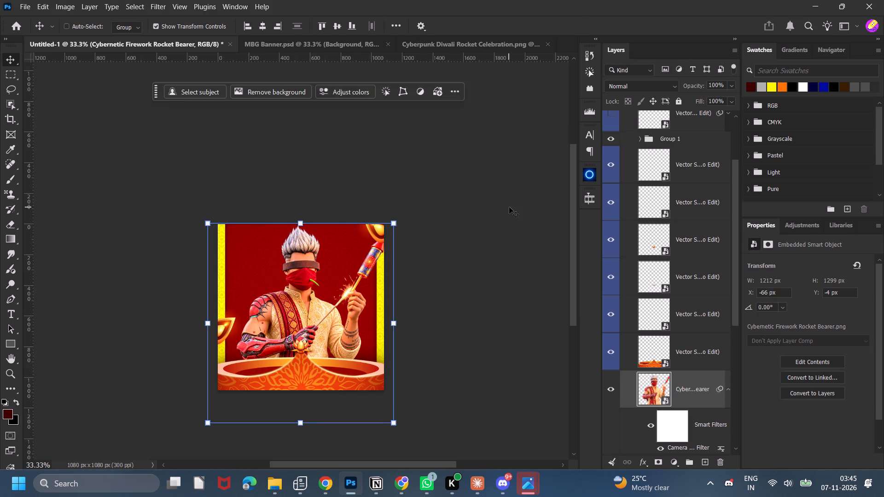
click(509, 206)
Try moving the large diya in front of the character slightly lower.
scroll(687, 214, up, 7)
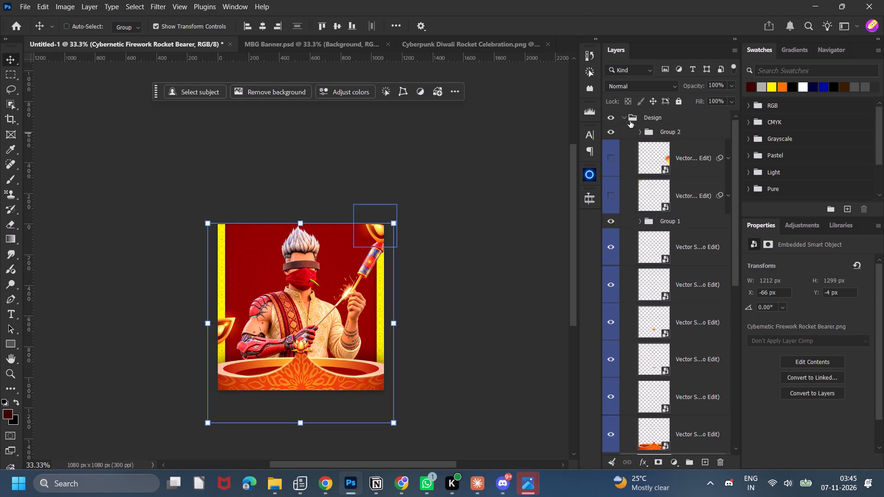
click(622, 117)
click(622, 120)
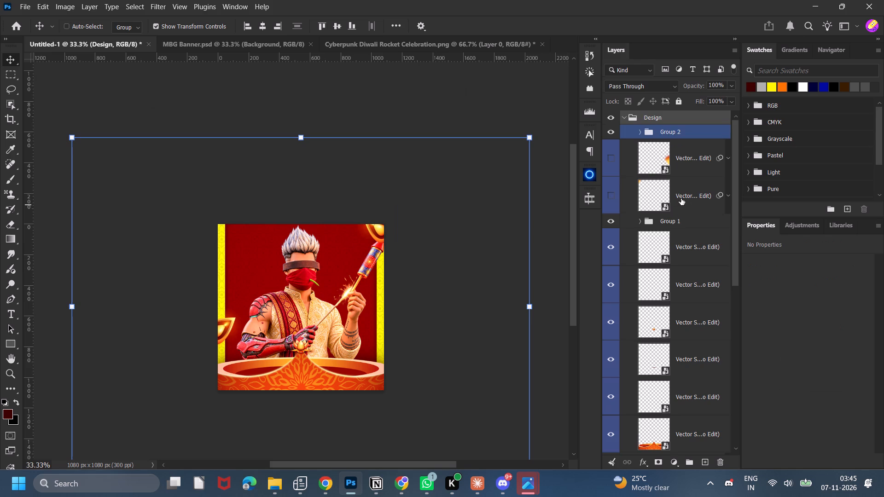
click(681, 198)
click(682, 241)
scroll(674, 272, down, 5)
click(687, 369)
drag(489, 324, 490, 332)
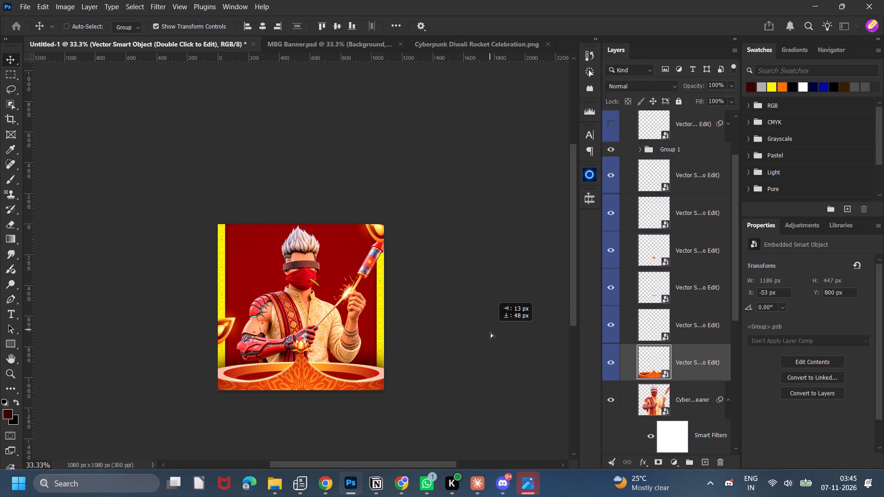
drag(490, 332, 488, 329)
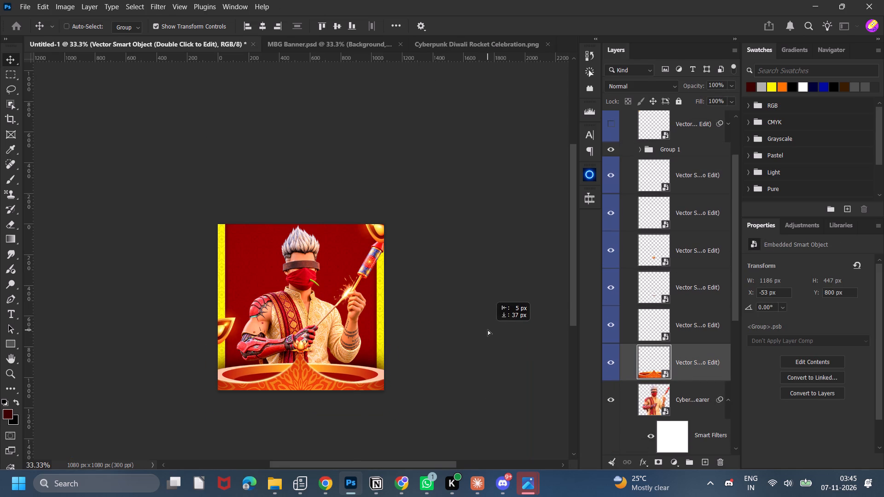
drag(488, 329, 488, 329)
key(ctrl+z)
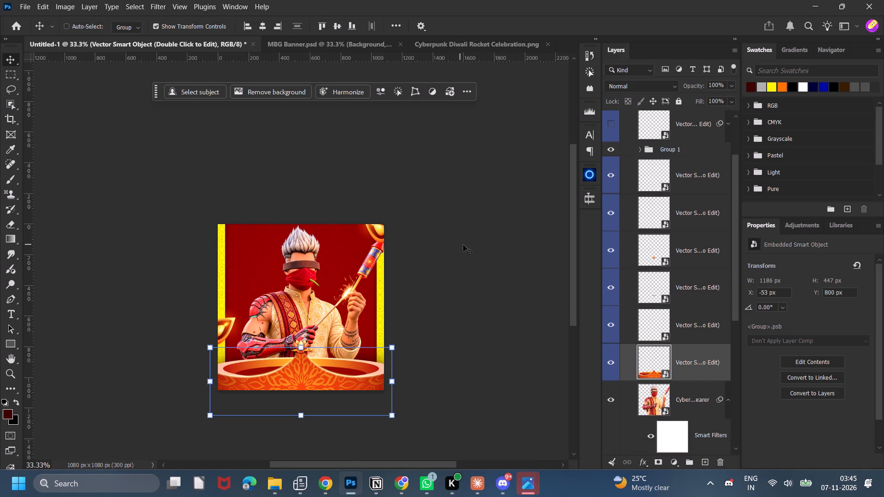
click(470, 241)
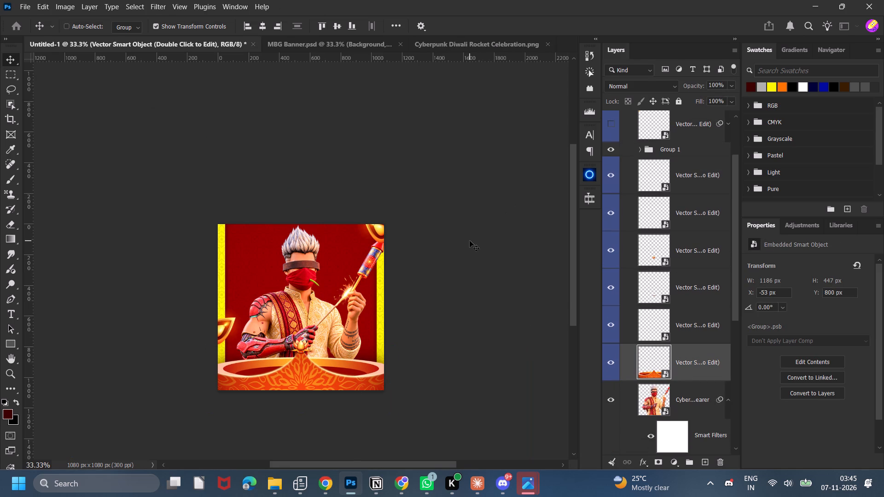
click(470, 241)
Copy the diya decoration group named Group 1 copy from MBG Banner.psd into the post, over the character's chest.
click(320, 49)
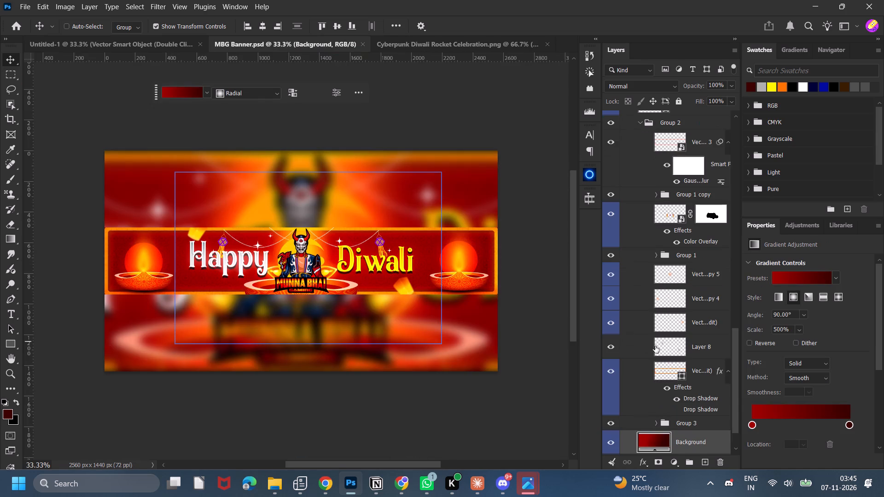
scroll(660, 353, down, 12)
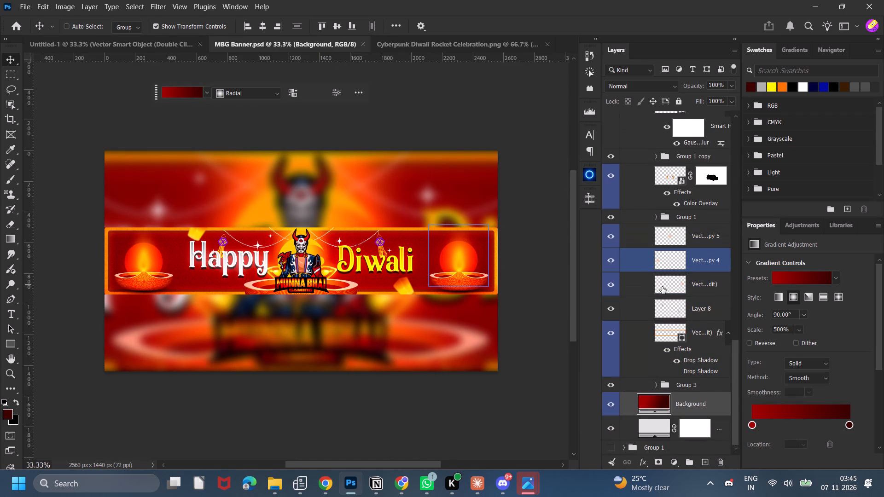
click(664, 313)
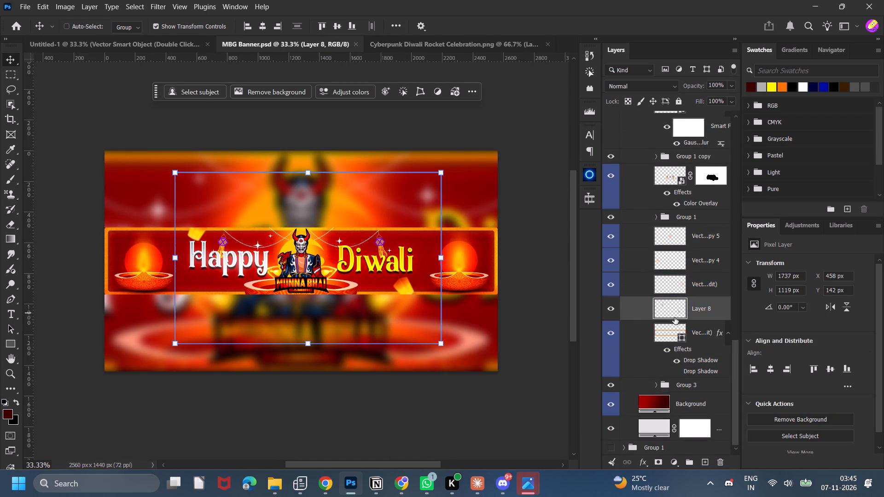
scroll(658, 264, up, 2)
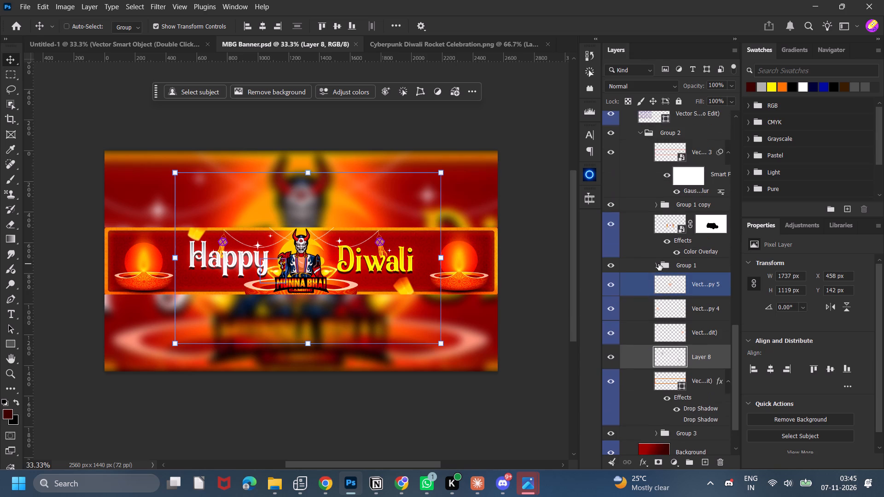
scroll(663, 252, up, 2)
click(681, 163)
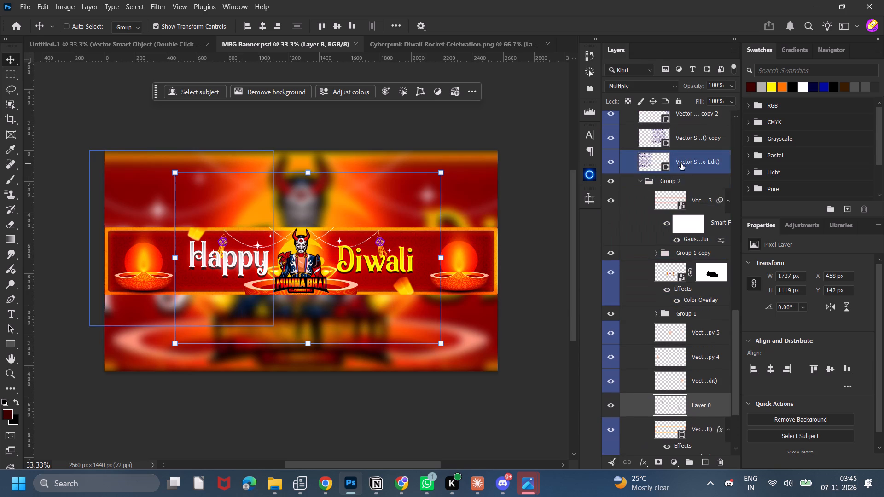
scroll(660, 159, up, 4)
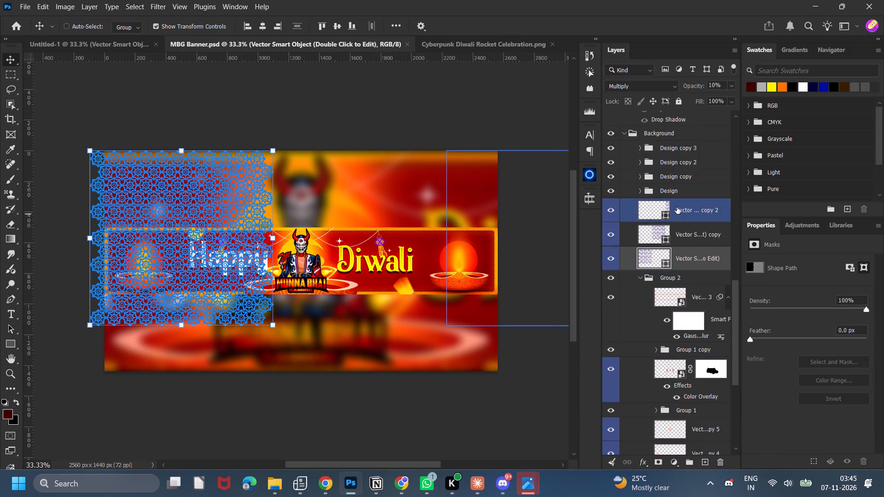
click(677, 207)
click(651, 353)
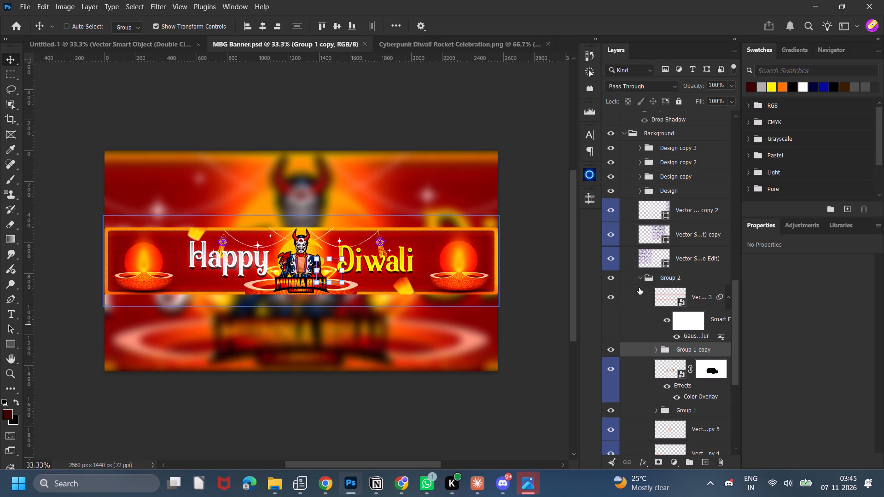
drag(672, 350, 191, 100)
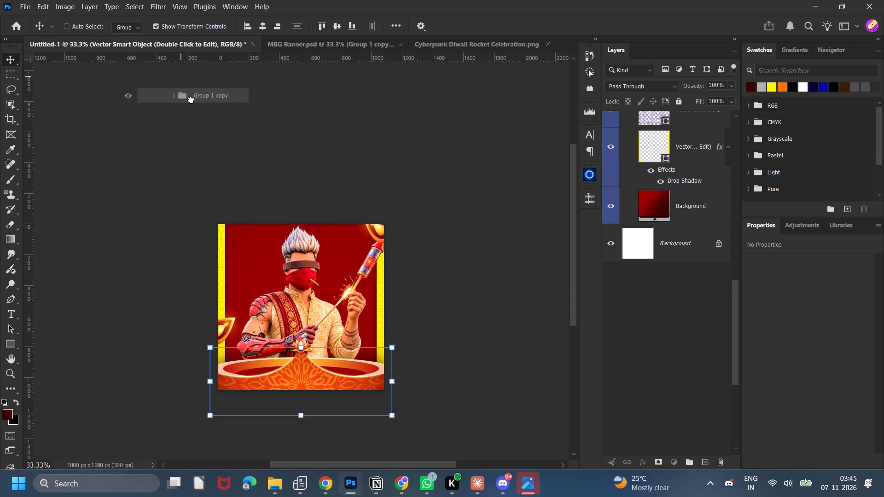
drag(191, 100, 311, 282)
drag(318, 276, 344, 348)
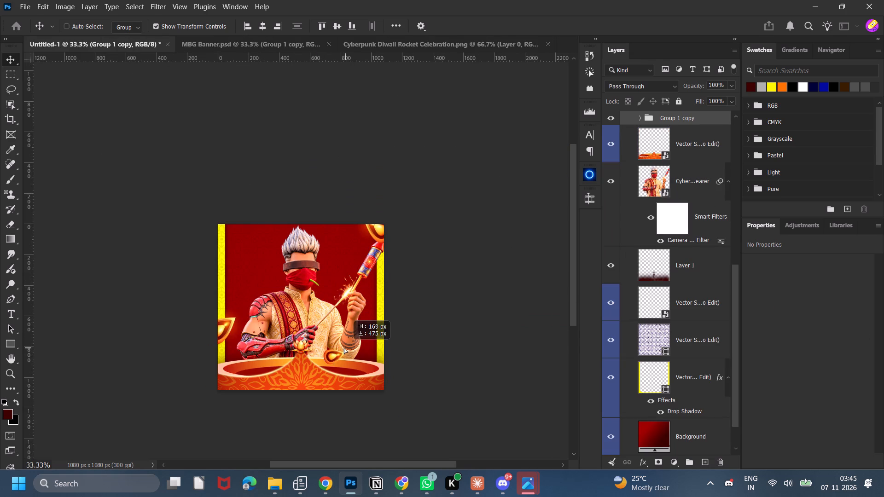
drag(344, 348, 331, 290)
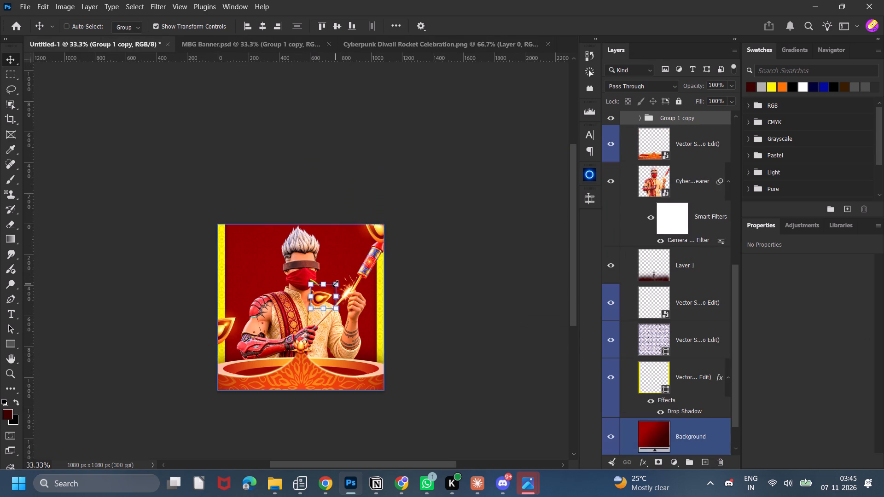
Enlarge the copied diya group to about 218% over the character's chest.
drag(335, 283, 365, 253)
drag(347, 278, 335, 281)
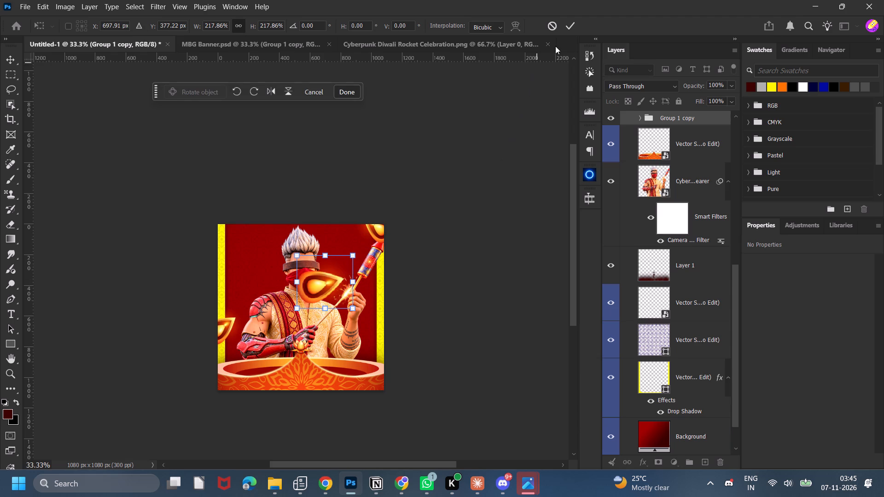
click(573, 27)
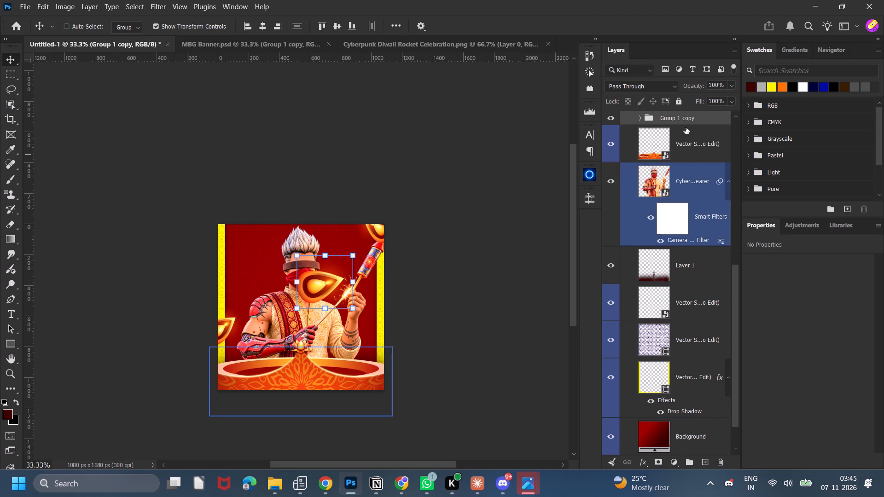
Place the copied diya group beneath the character layer and above Layer 1, shifting it slightly left behind the character.
drag(686, 119, 686, 248)
drag(501, 253, 493, 267)
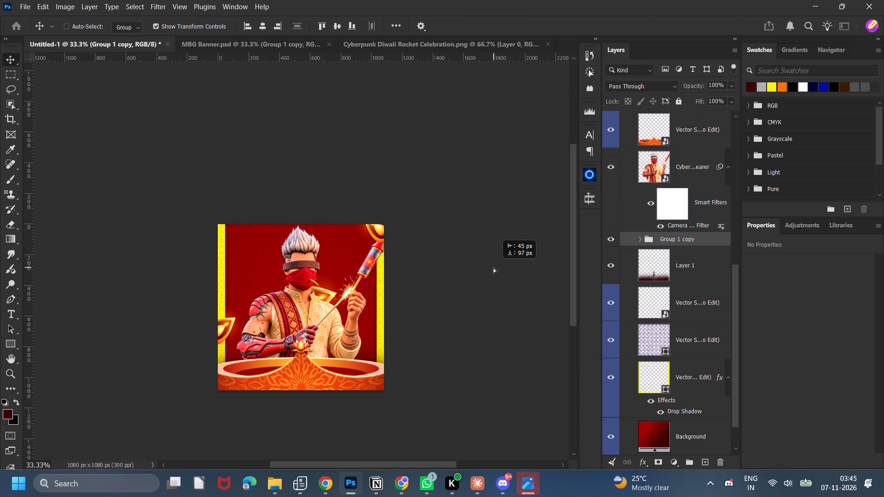
drag(493, 267, 478, 256)
Scale the diya group to about 225%, rotate it counter-clockwise until upright, and centre it behind the character's head as a backdrop.
drag(268, 314, 227, 355)
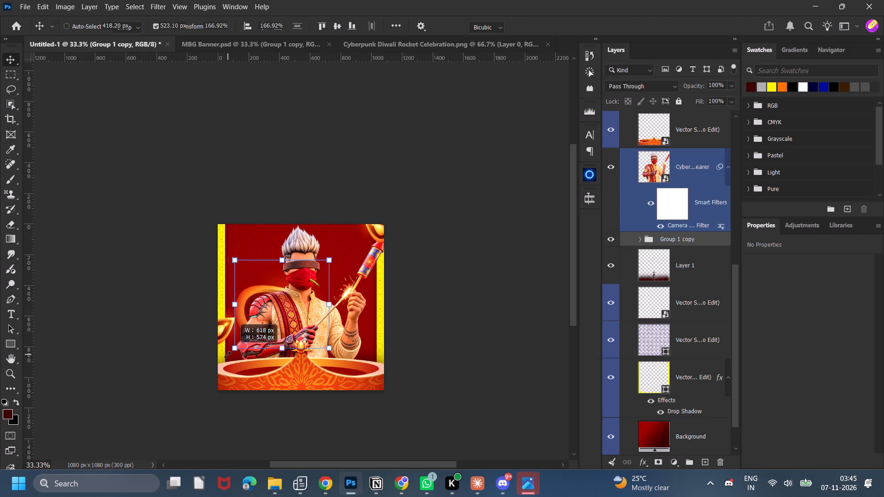
drag(227, 355, 215, 364)
drag(283, 411, 368, 306)
drag(238, 321, 279, 305)
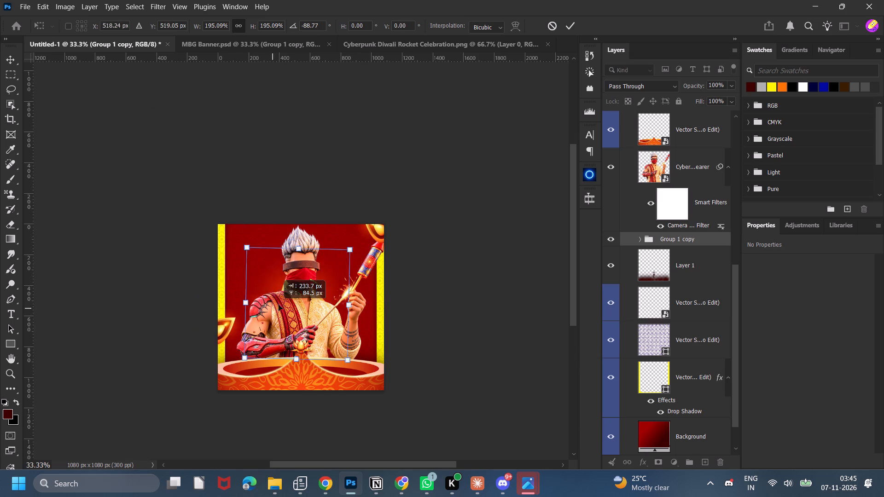
drag(279, 305, 273, 293)
drag(281, 305, 269, 295)
drag(297, 334, 297, 350)
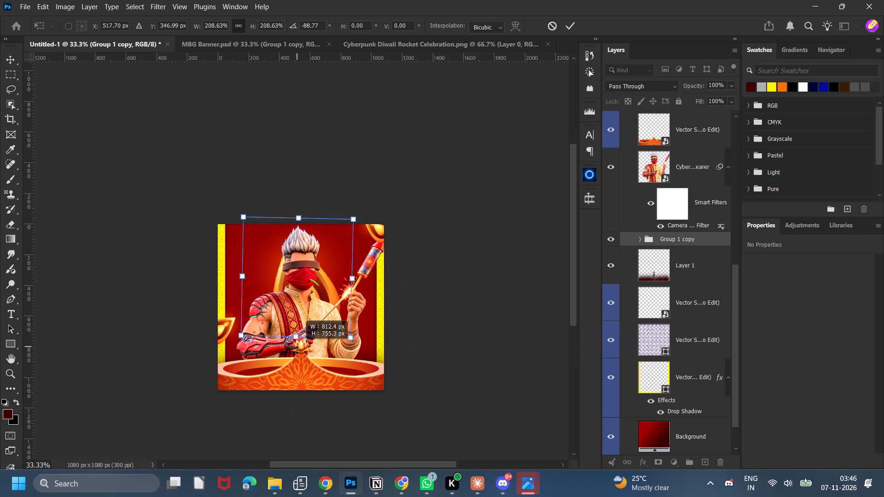
drag(297, 350, 298, 350)
drag(394, 377, 378, 391)
drag(304, 313, 300, 303)
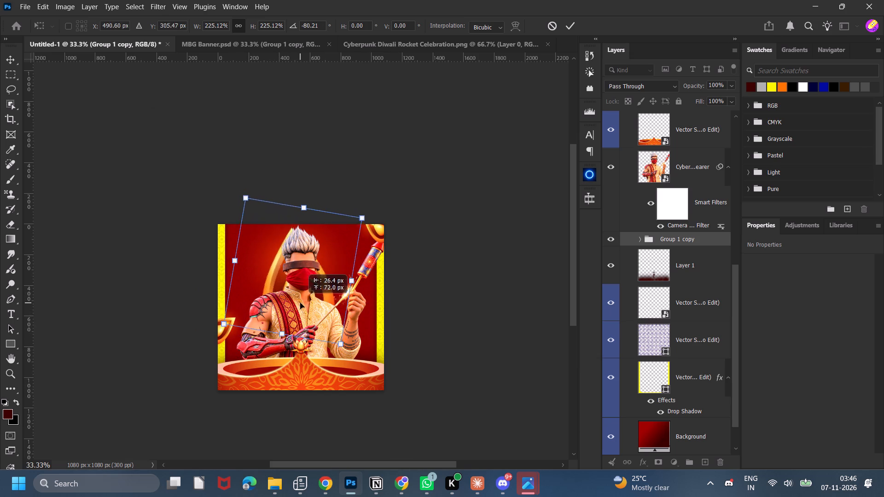
drag(300, 303, 304, 304)
drag(365, 377, 355, 382)
click(567, 30)
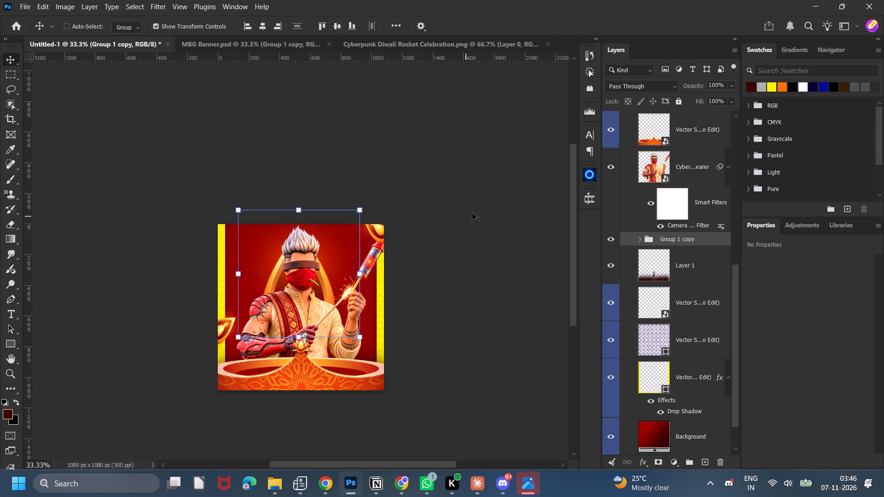
drag(475, 212, 474, 204)
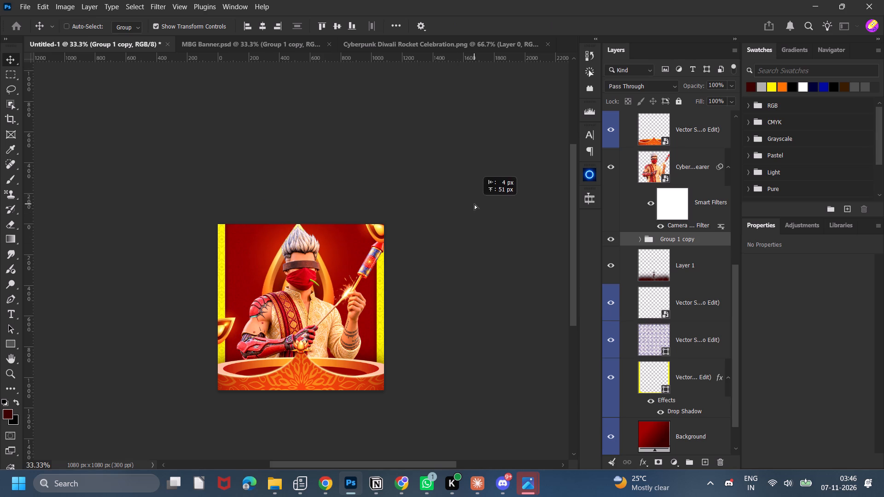
drag(474, 204, 475, 205)
click(475, 205)
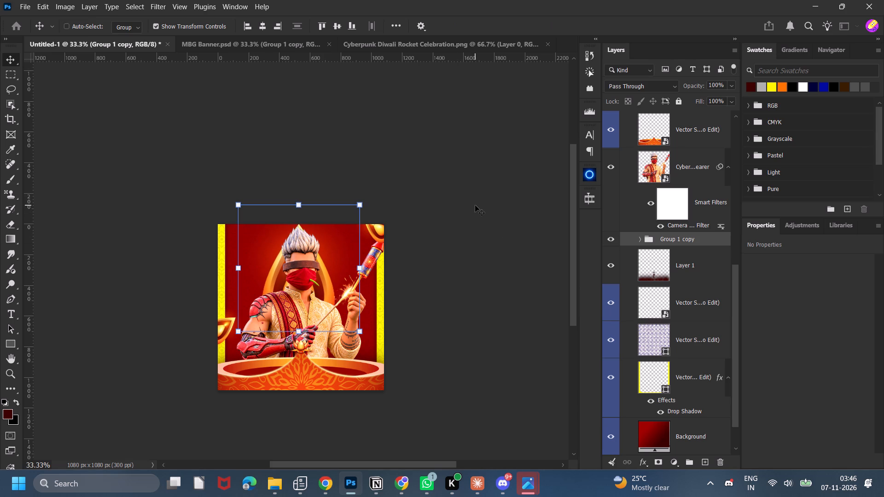
On a new layer between the character and the diya group, paint a soft #3d1d00 spot behind the head with an 800 px brush.
click(704, 459)
key(b)
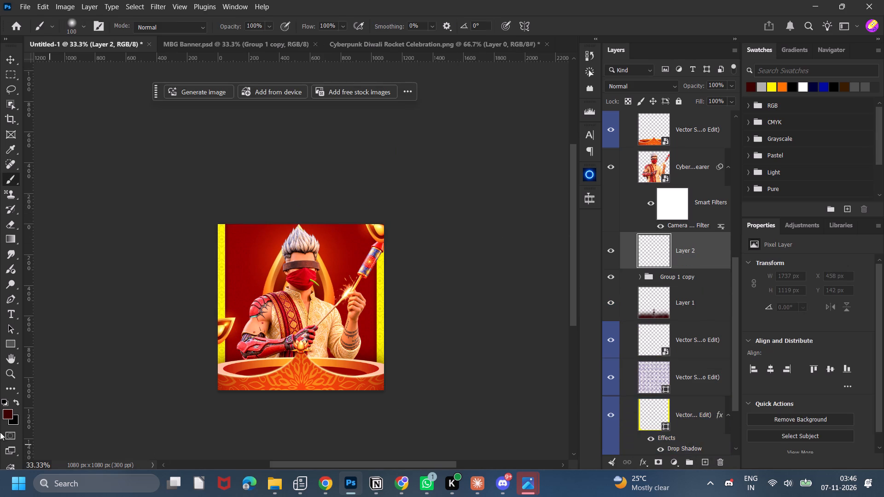
click(6, 411)
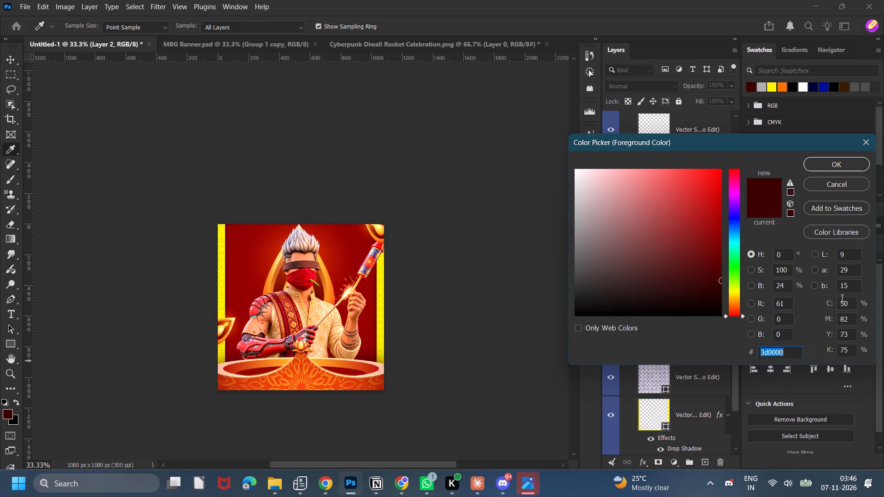
click(729, 303)
click(812, 173)
click(818, 163)
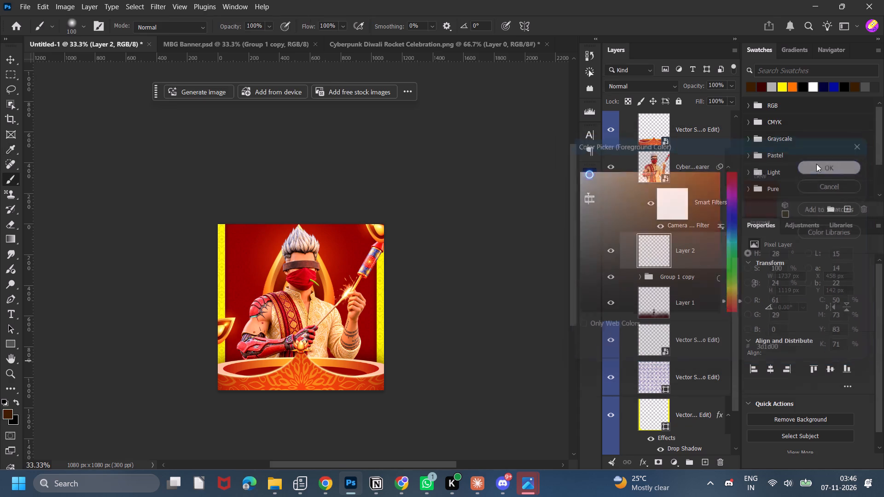
key(bracketright)
key(bracketright)
key(bracketright)
key(bracketright)
key(bracketright)
key(bracketright)
key(bracketright)
key(bracketright)
key(bracketright)
key(bracketright)
key(bracketright)
click(299, 286)
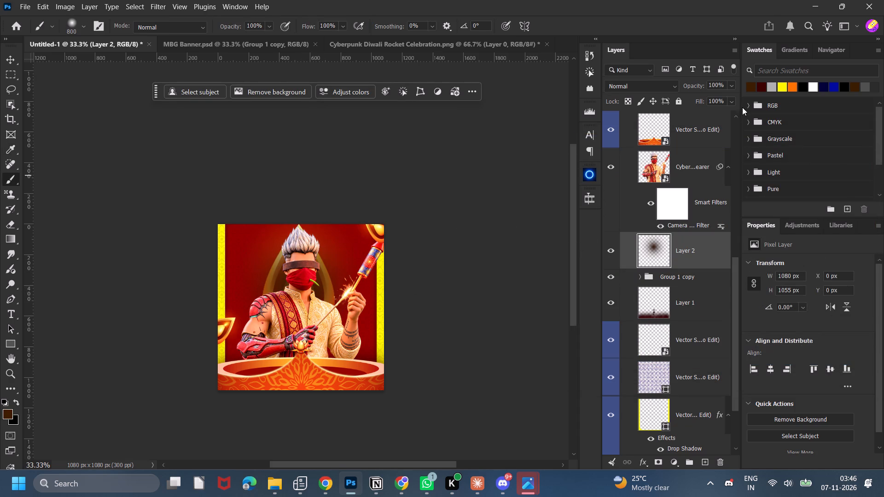
Set the glow layer's blend mode to Linear Dodge (Add) and add two more soft dabs behind the character, at 600 and 900 px.
click(651, 87)
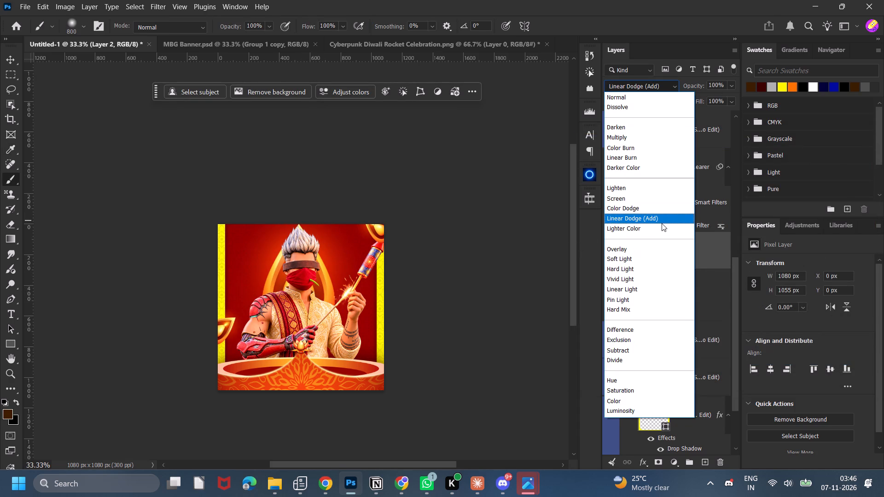
click(662, 223)
key(bracketleft)
key(bracketleft)
click(295, 295)
key(bracketright)
key(bracketright)
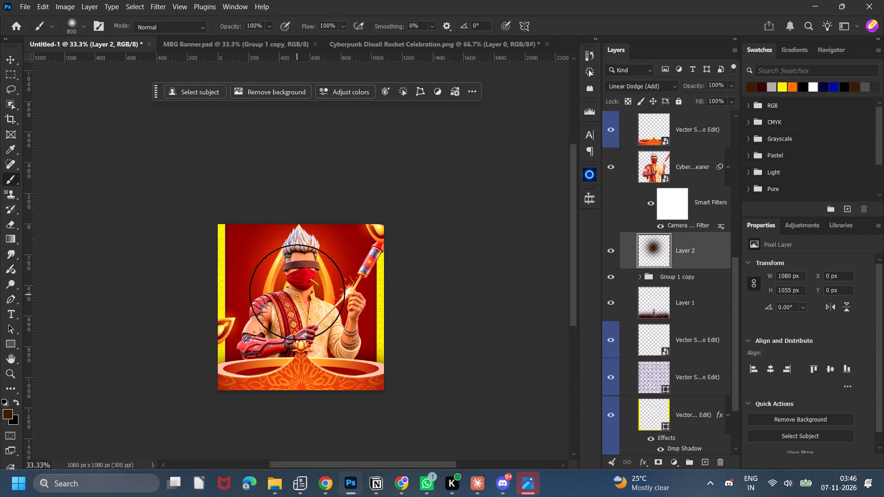
key(bracketright)
click(297, 285)
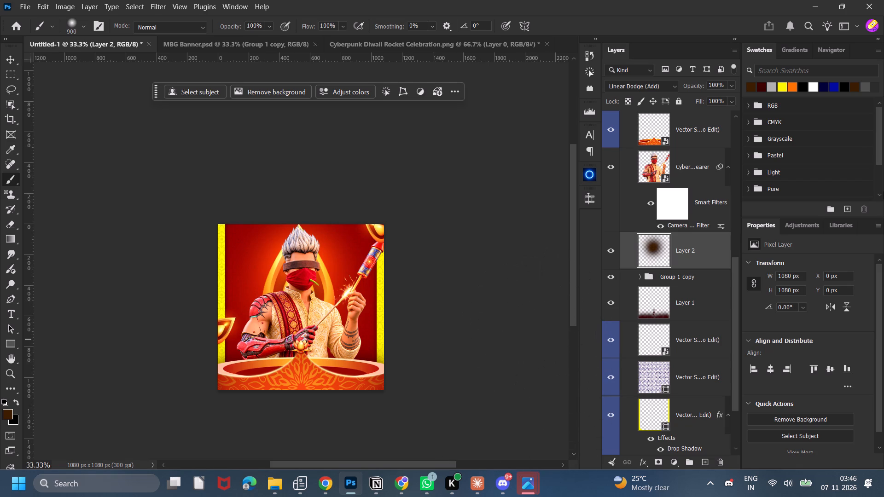
click(14, 56)
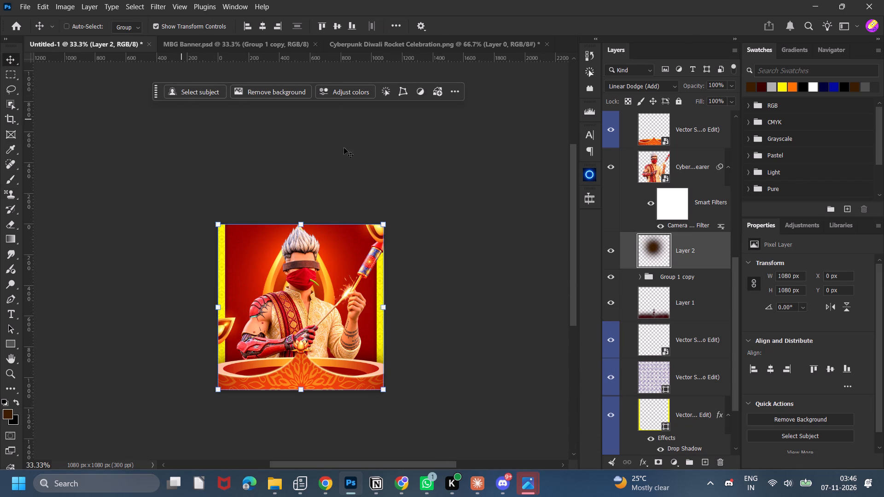
click(413, 157)
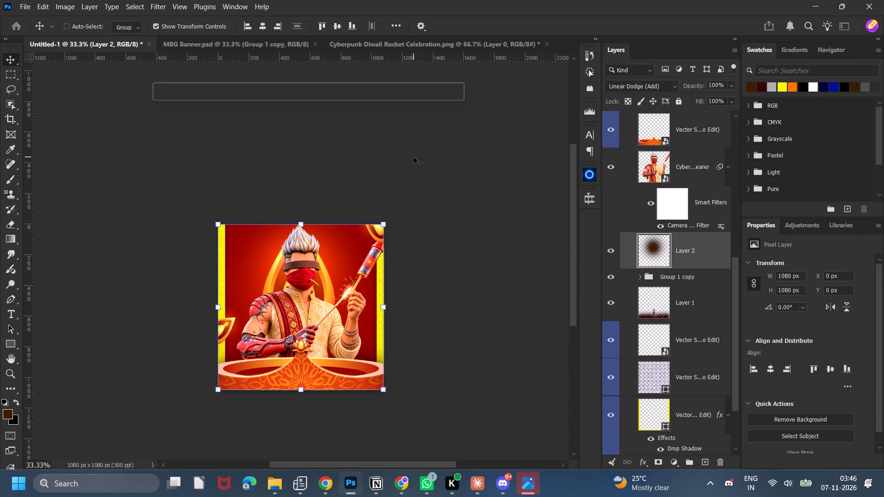
click(413, 157)
Add a white Inner Shadow to the character layer, in Color Dodge mode at 100% opacity.
click(694, 178)
double_click(697, 183)
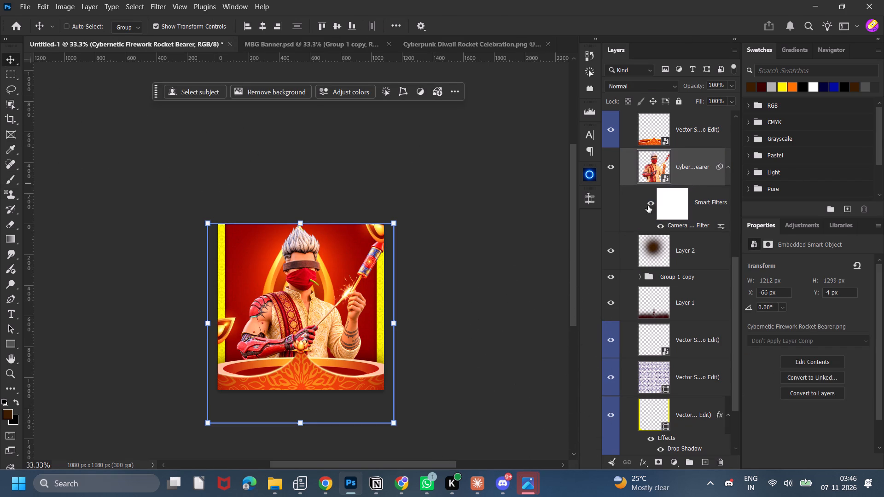
click(445, 187)
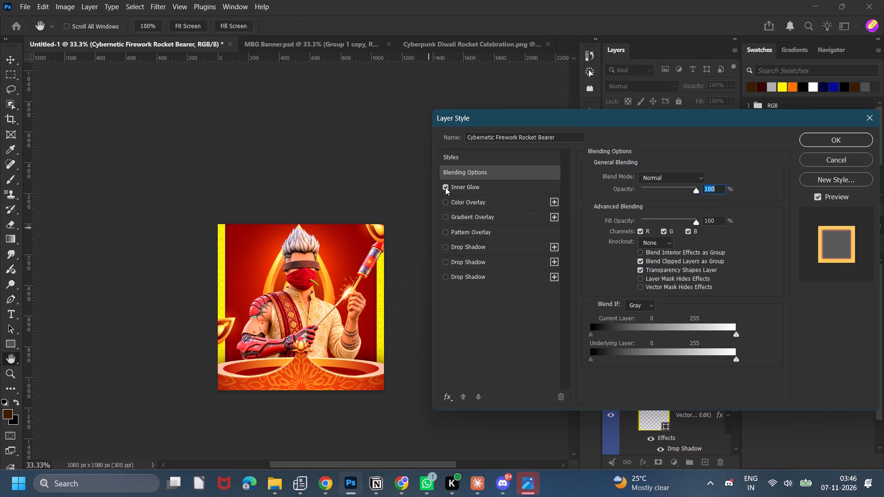
click(445, 187)
click(448, 400)
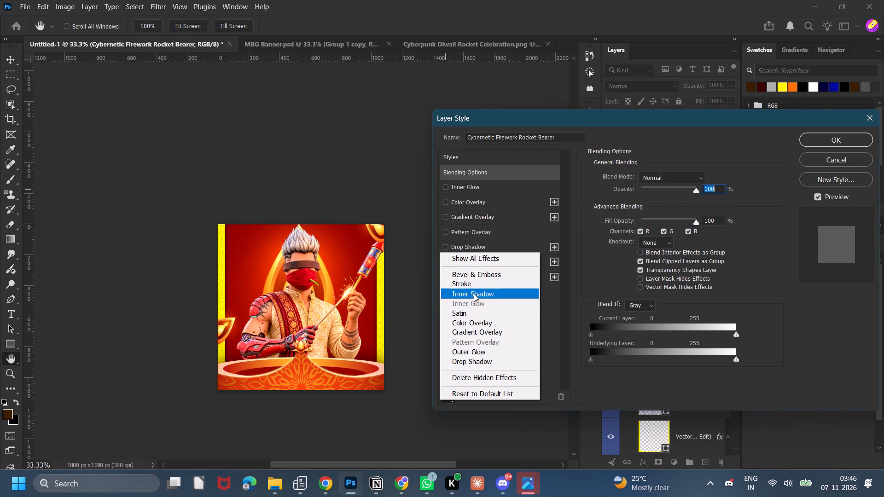
click(474, 294)
click(683, 178)
click(660, 258)
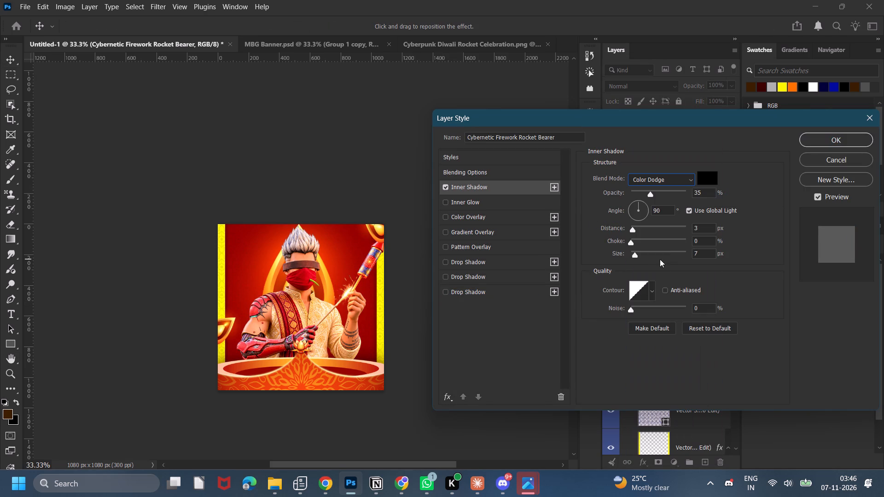
drag(652, 196, 712, 191)
click(708, 172)
drag(684, 243, 326, 96)
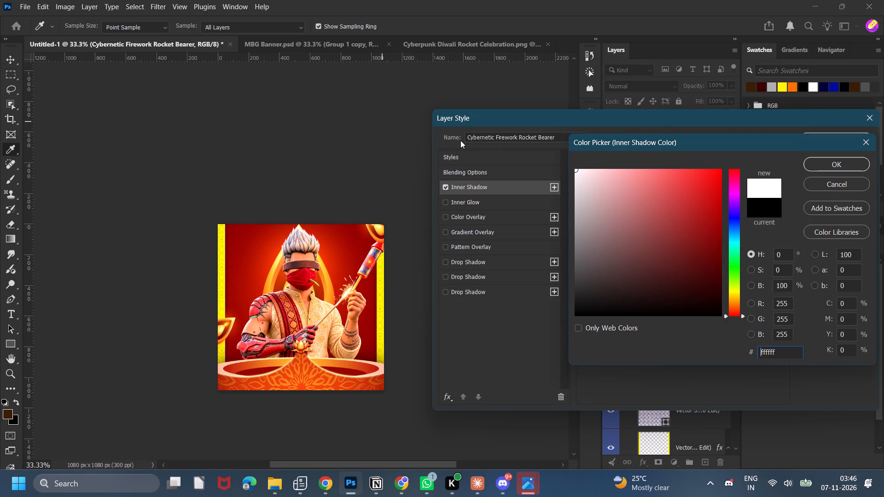
click(819, 168)
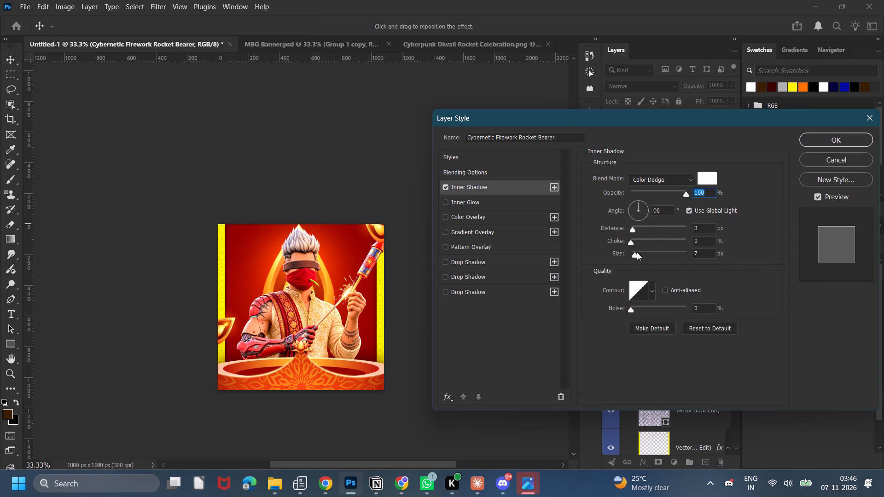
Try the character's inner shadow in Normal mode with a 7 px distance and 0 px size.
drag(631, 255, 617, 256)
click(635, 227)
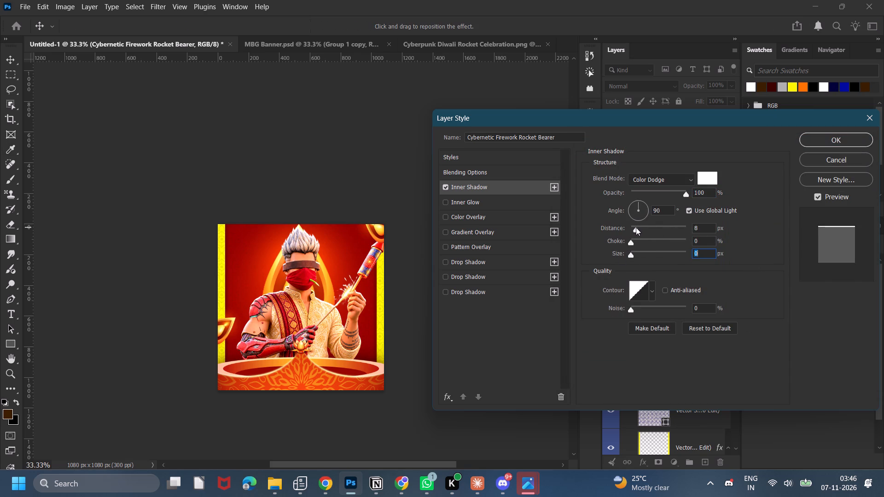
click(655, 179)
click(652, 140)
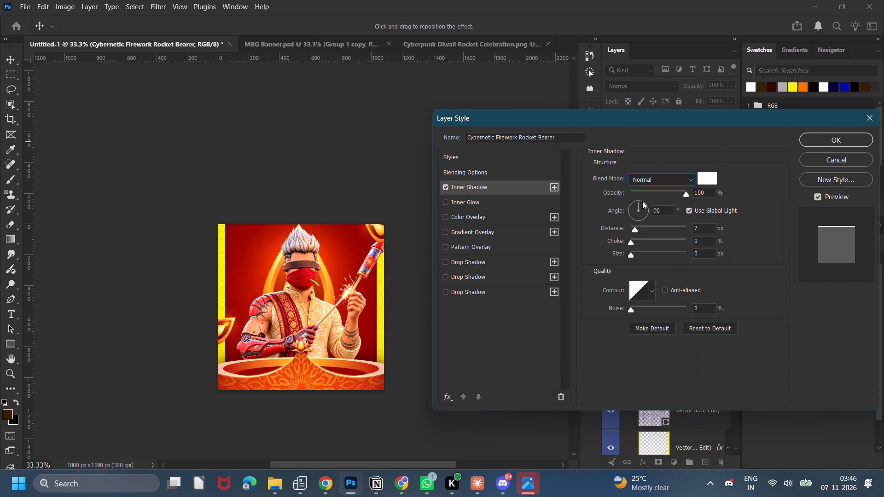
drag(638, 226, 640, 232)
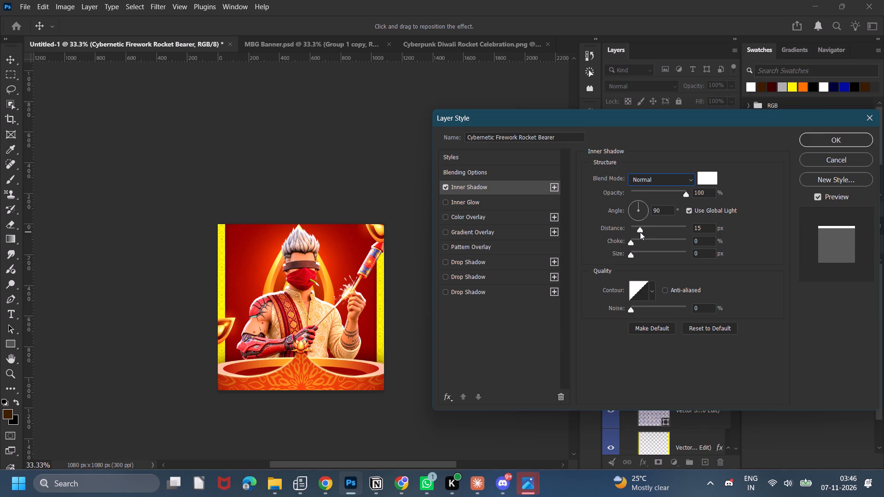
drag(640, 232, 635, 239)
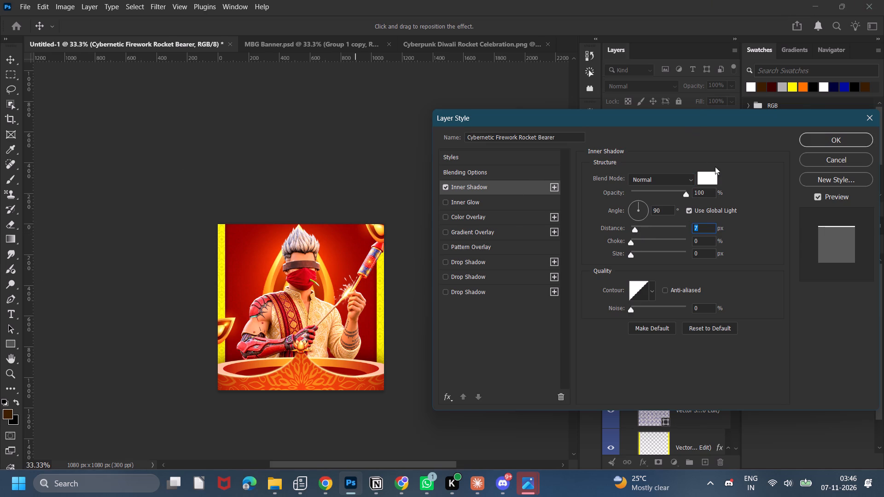
Recolour the character's inner shadow bright orange, with Linear Dodge (Add) mode, 5 px distance and 15 px size.
click(711, 180)
click(734, 304)
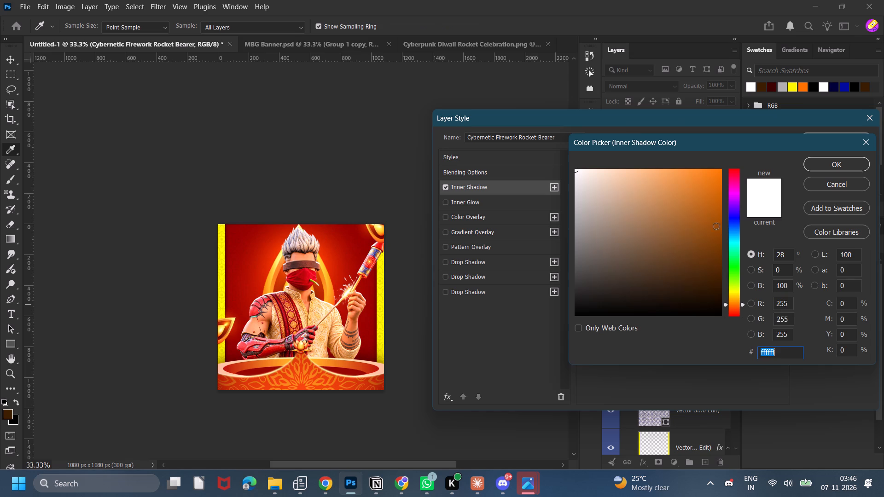
drag(705, 205, 763, 131)
click(807, 166)
click(671, 178)
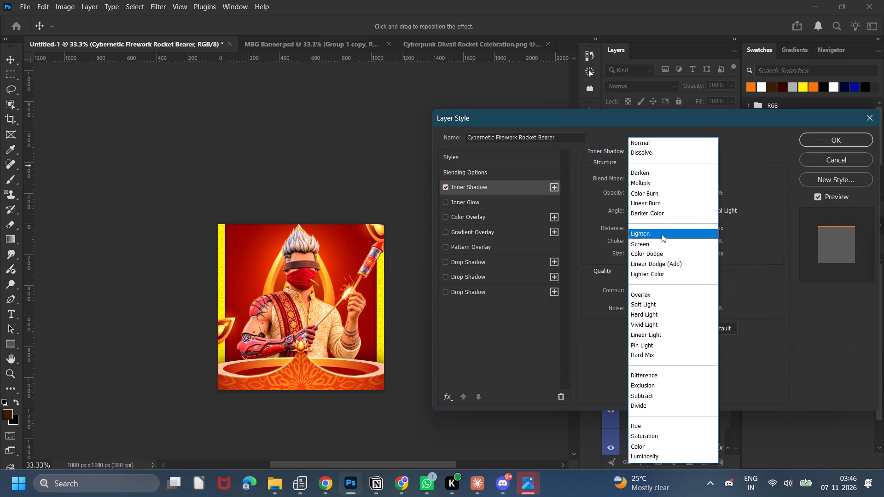
click(657, 264)
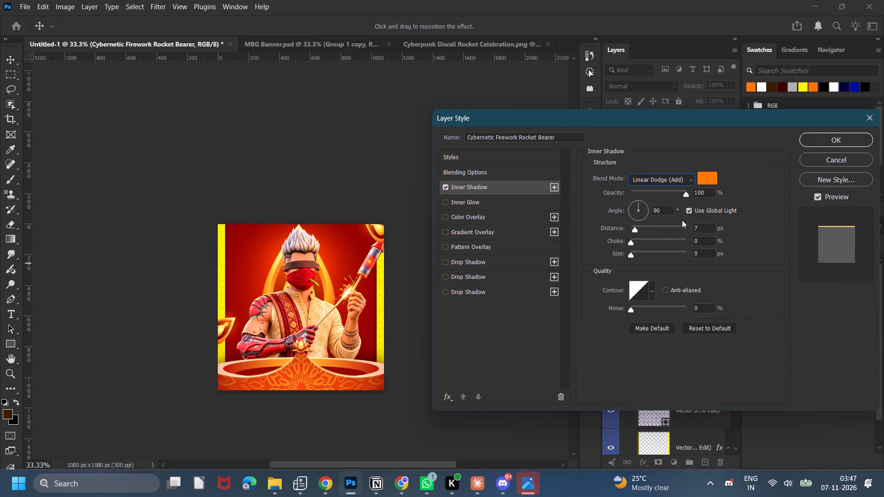
drag(698, 225, 675, 225)
key(5)
drag(702, 254, 680, 258)
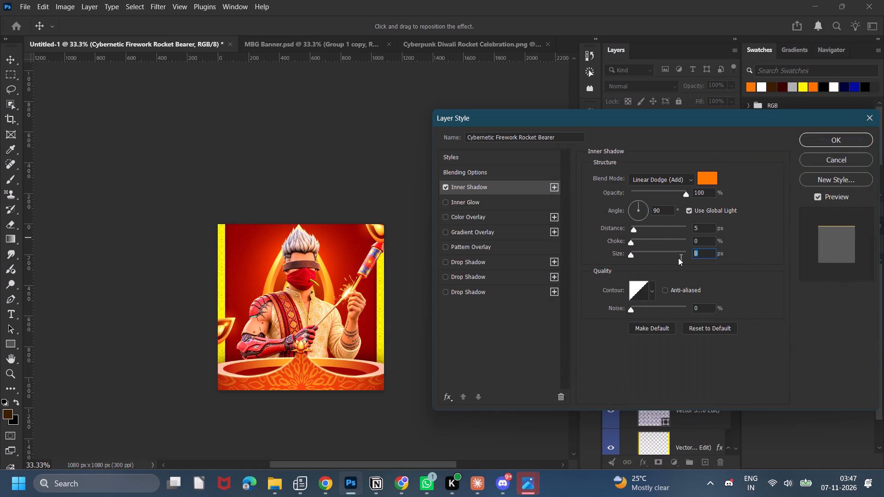
key(1)
key(5)
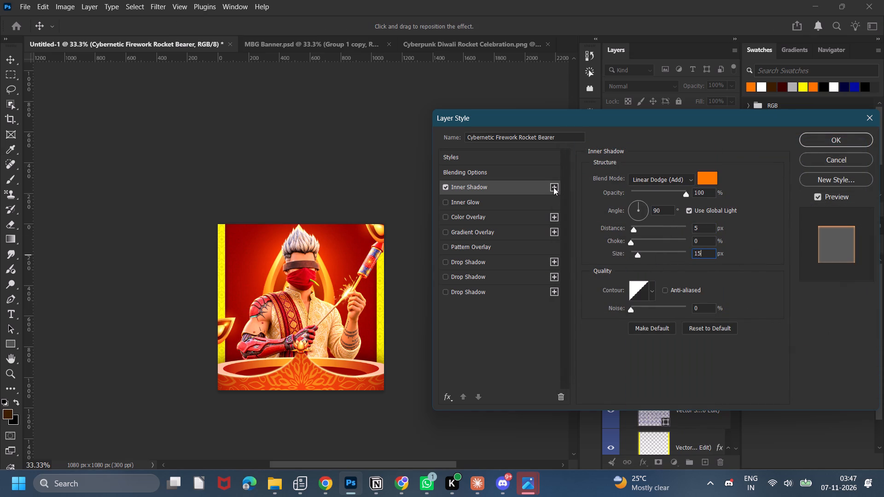
Add a second orange inner shadow in Color Dodge mode with 7 px distance and 0 px size, and apply the style.
click(553, 187)
click(533, 204)
click(651, 176)
click(647, 255)
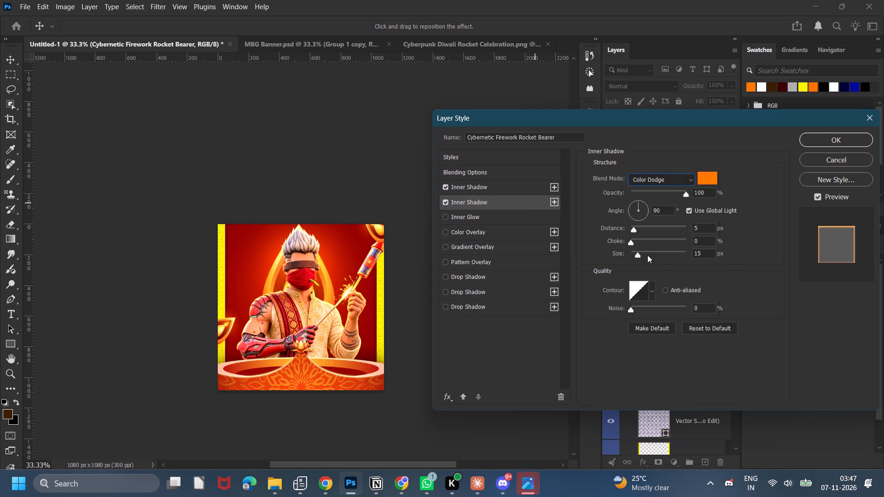
drag(639, 253, 575, 264)
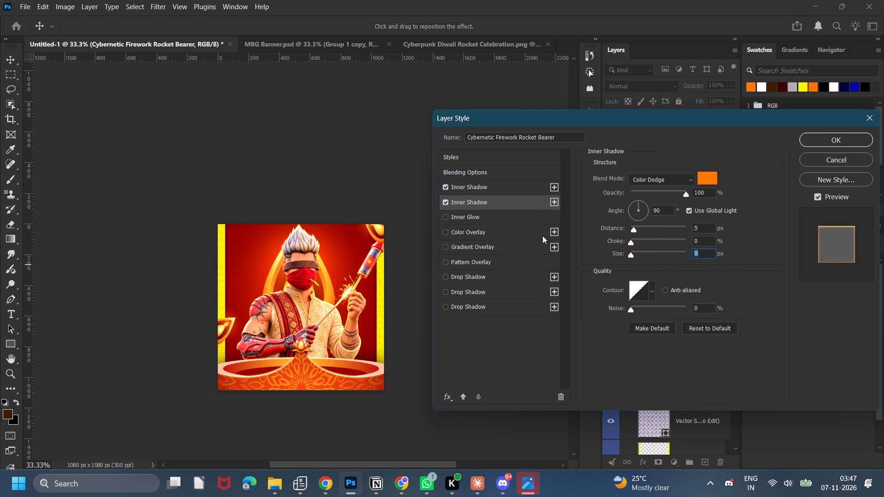
drag(635, 229, 635, 232)
drag(635, 232, 635, 237)
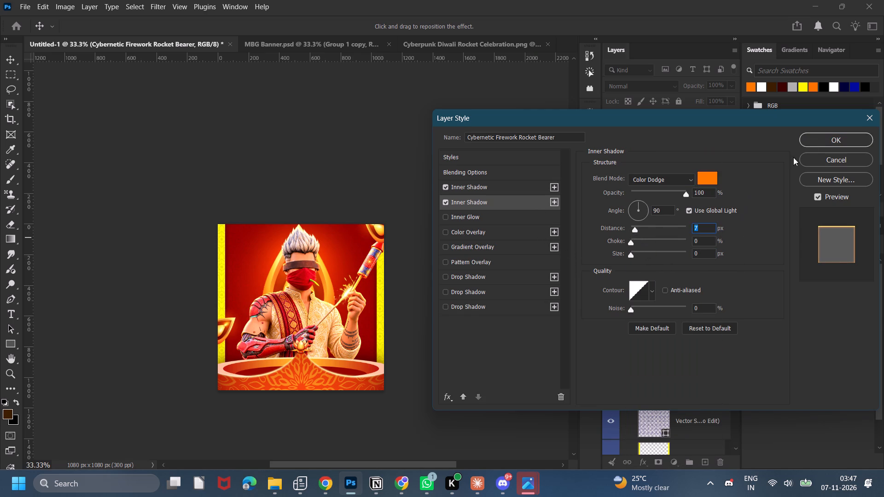
click(817, 136)
click(393, 146)
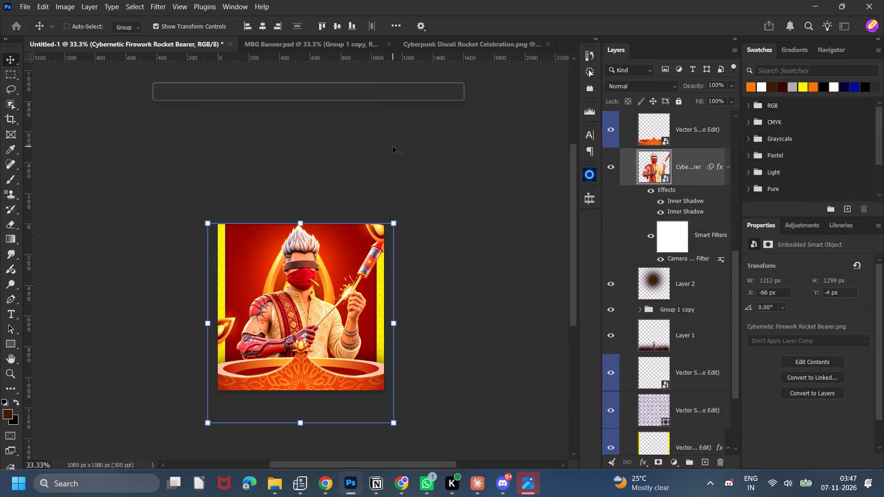
Separate the character's two inner shadows into their own clipped layers and give each a black hide-all mask.
right_click(669, 191)
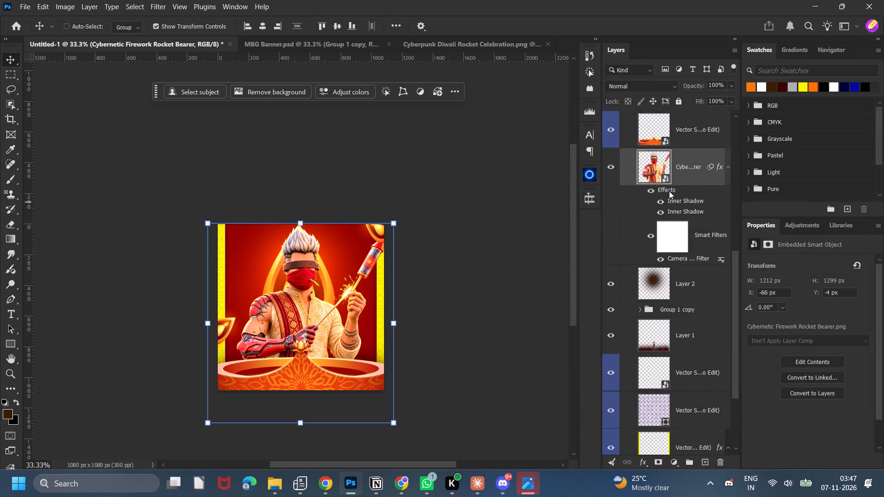
click(689, 377)
click(701, 176)
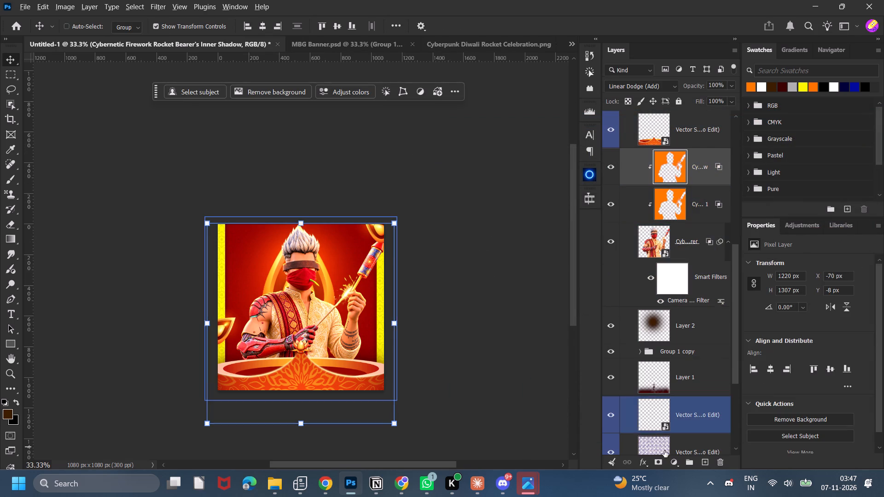
alt+click(657, 465)
click(701, 215)
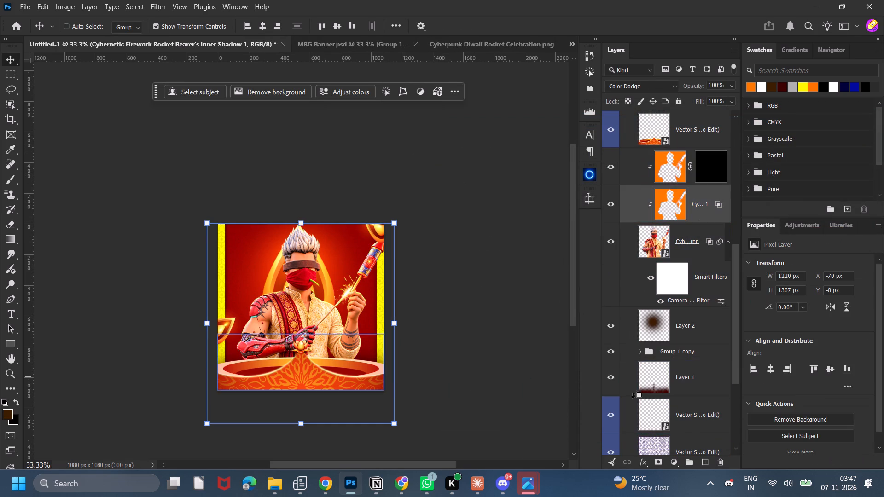
alt+click(655, 461)
Paint white with a 900 px brush on the Color Dodge shadow layer's mask, over the character's bionic-arm shoulder.
key(b)
key(x)
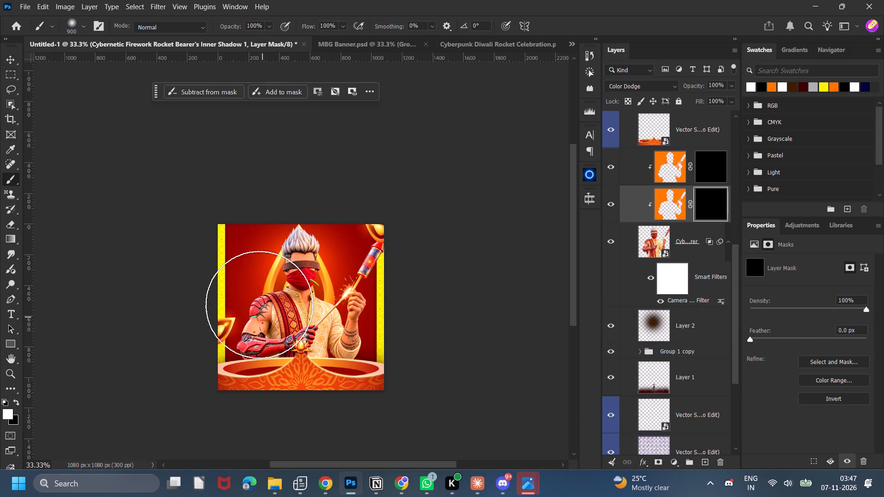
click(257, 281)
click(260, 277)
click(261, 271)
Paint white with a 250 px brush on the Linear Dodge shadow layer's mask, from beside the face down toward the chest.
click(707, 172)
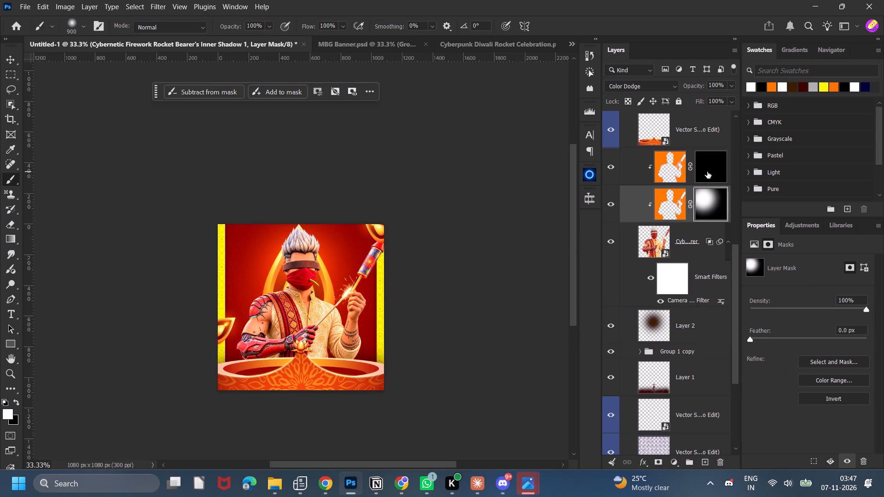
key(bracketleft)
key(bracketleft)
key(bracketleft)
key(bracketleft)
key(bracketleft)
key(bracketleft)
key(bracketleft)
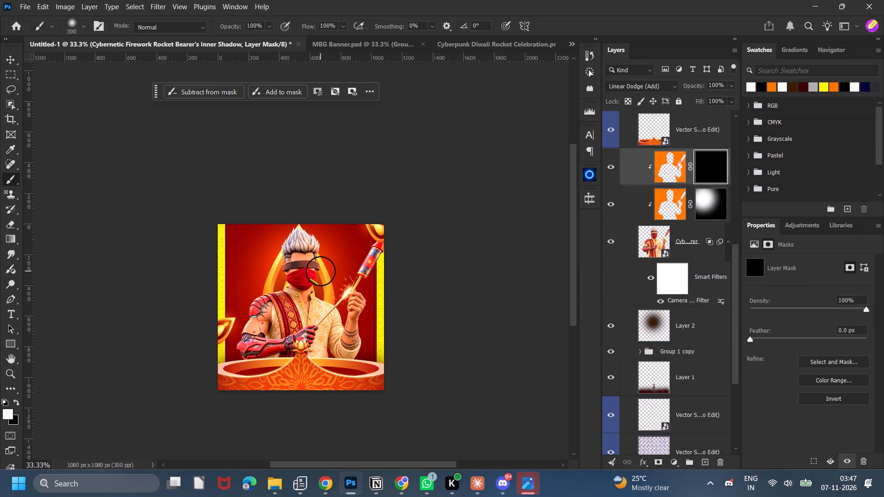
drag(320, 271, 321, 305)
click(321, 301)
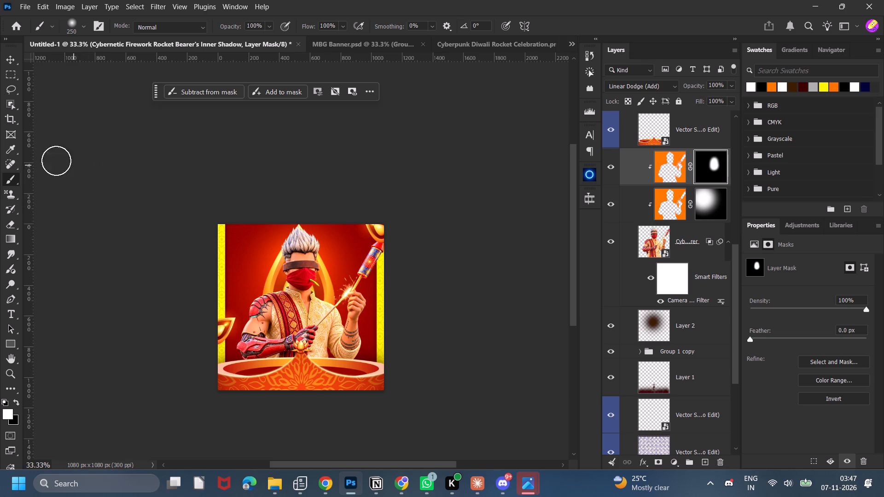
Add a new layer above the character's inner-shadow layers and below the large bottom diya.
click(16, 60)
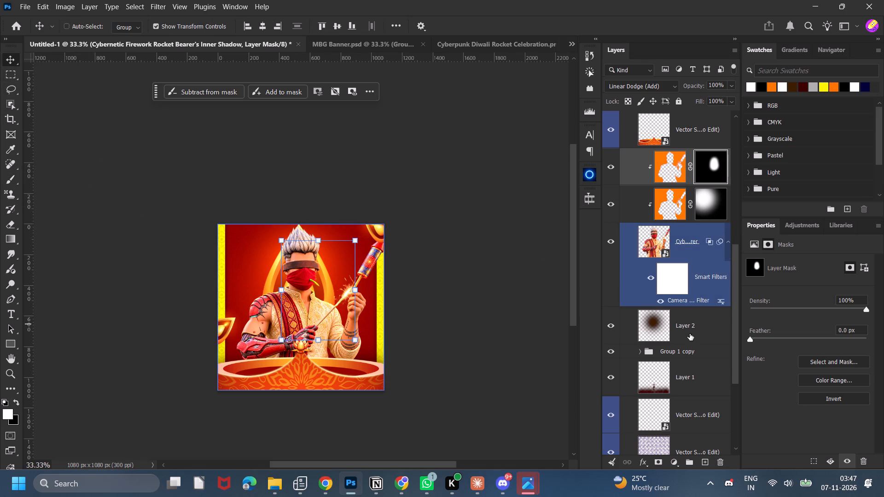
scroll(673, 350, down, 14)
scroll(671, 271, up, 11)
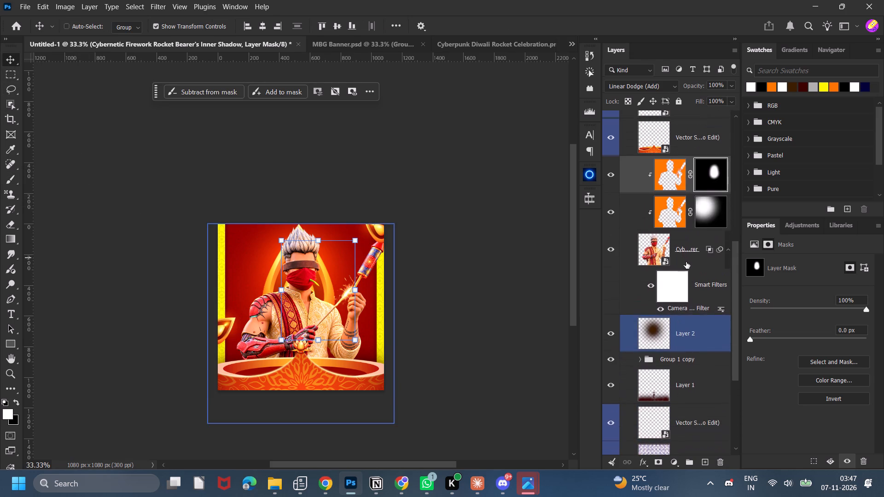
scroll(684, 288, up, 4)
click(687, 195)
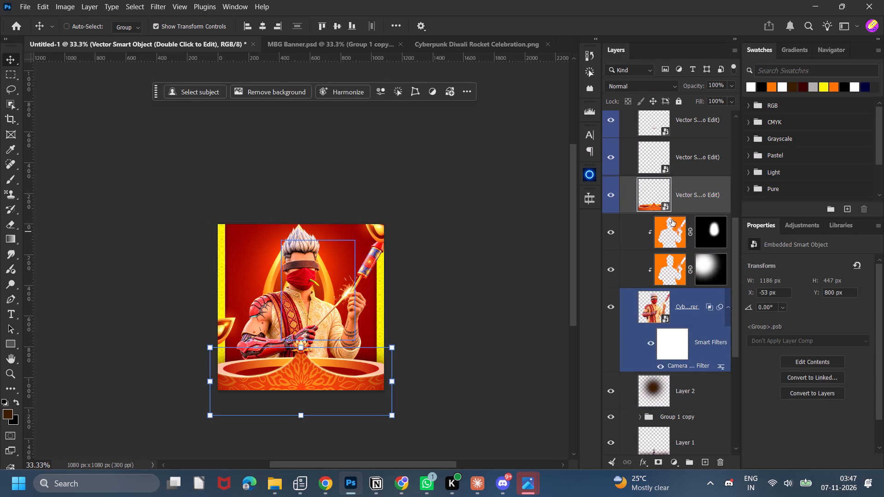
click(678, 231)
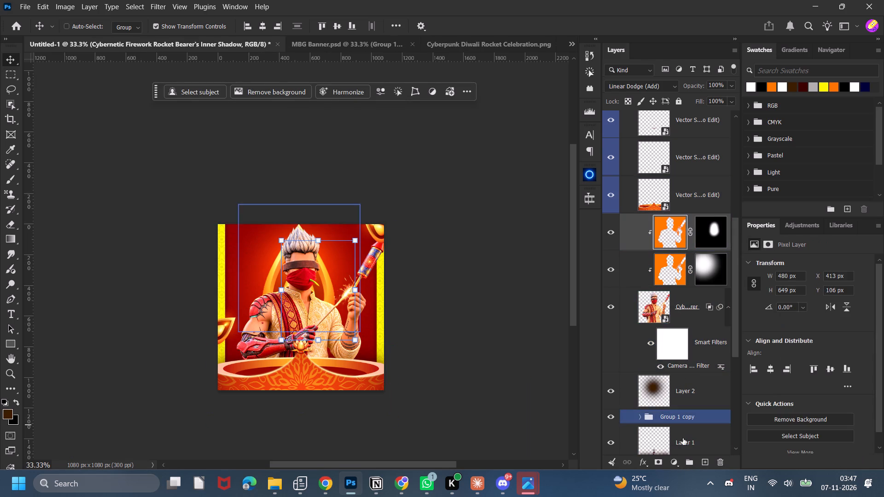
click(703, 461)
Paint soft black shading with a 400 px brush along the canvas bottom on the new layer behind the large diya.
key(b)
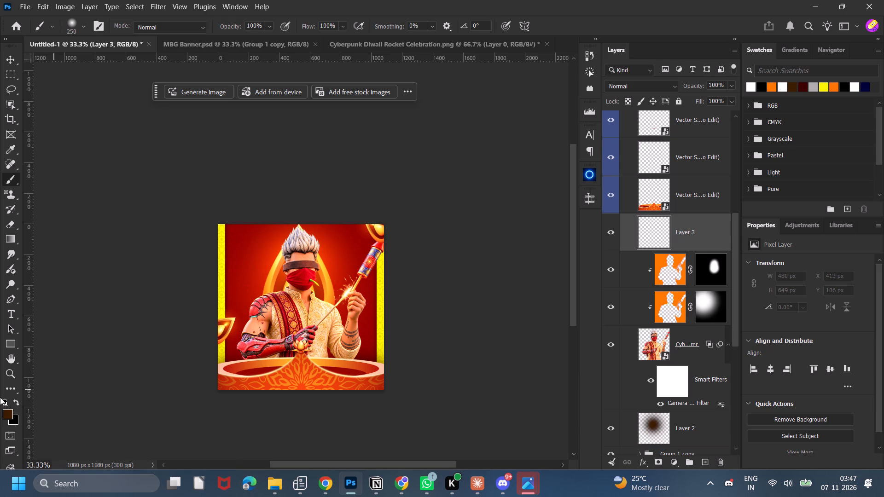
click(16, 403)
key(bracketright)
key(bracketright)
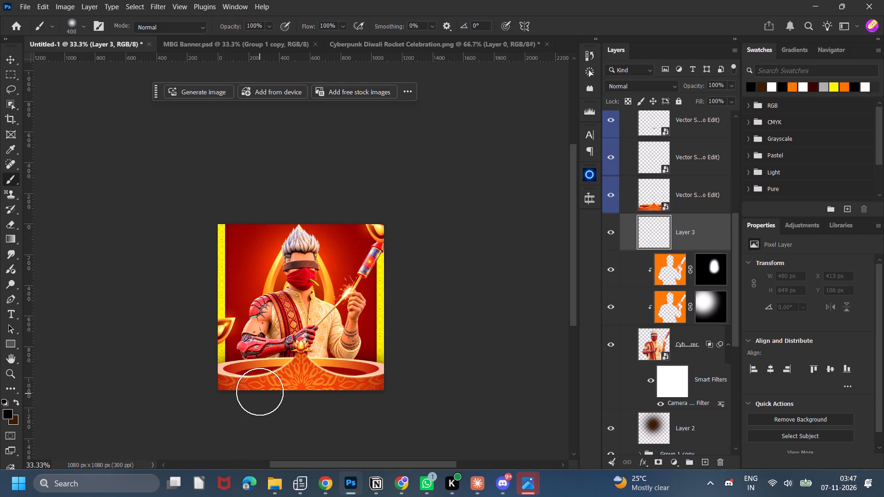
click(262, 387)
click(268, 386)
click(275, 386)
click(278, 386)
click(283, 386)
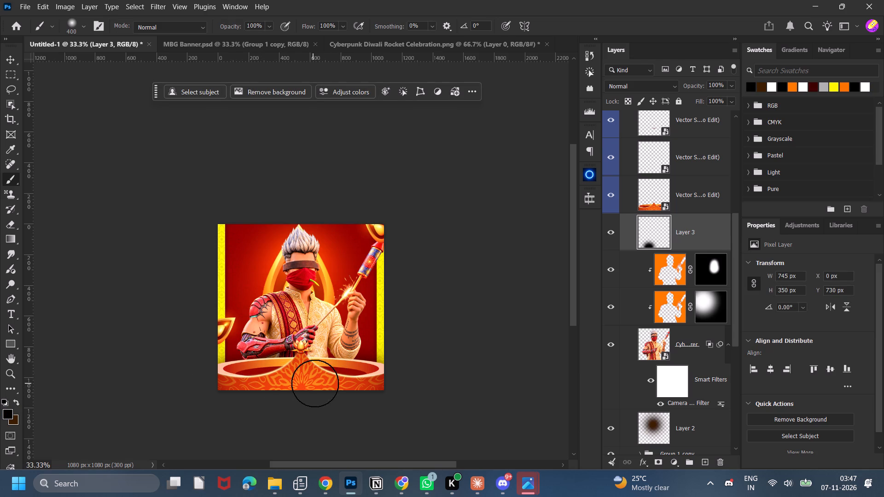
click(314, 386)
click(319, 386)
click(323, 387)
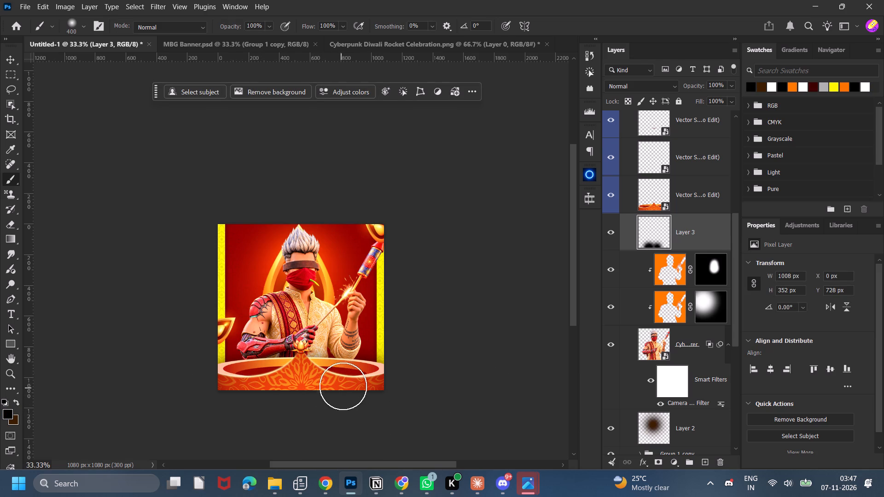
click(344, 385)
key(bracketleft)
key(bracketleft)
click(349, 378)
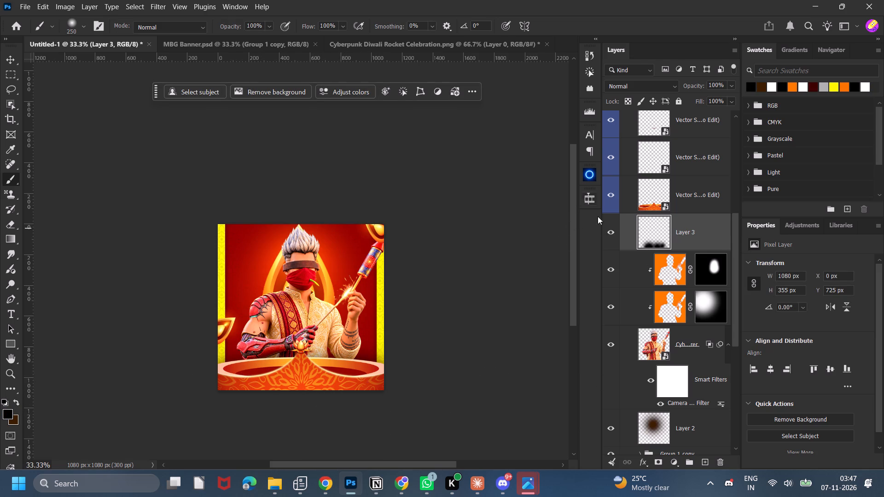
click(13, 63)
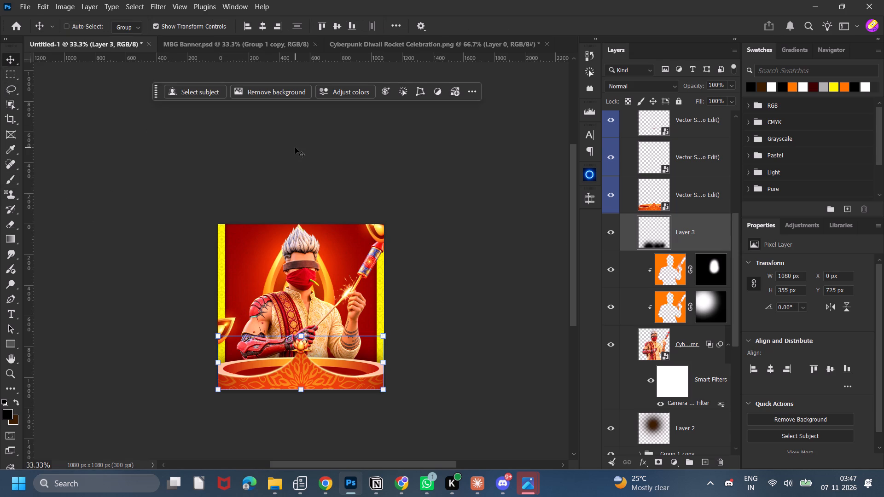
click(295, 147)
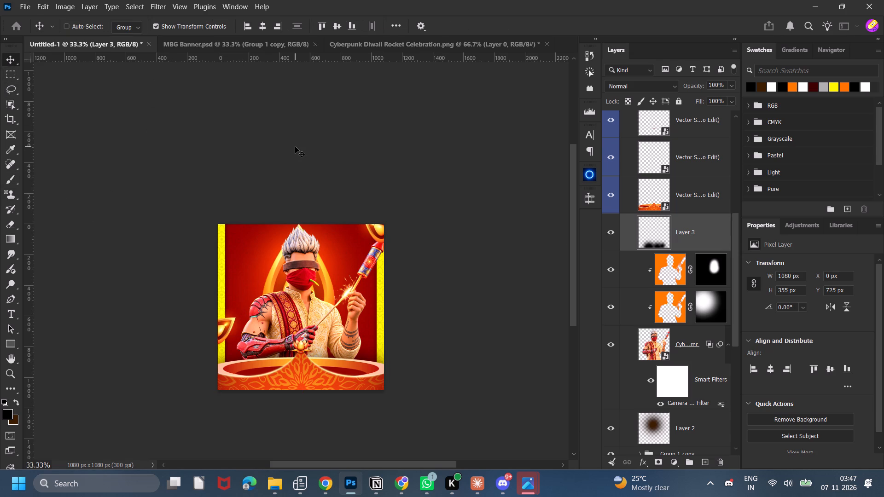
click(295, 147)
Copy the yellow Diwali text from MBG Banner.psd onto the post's bottom diya and place its layer at the top of the stack.
click(233, 34)
click(231, 38)
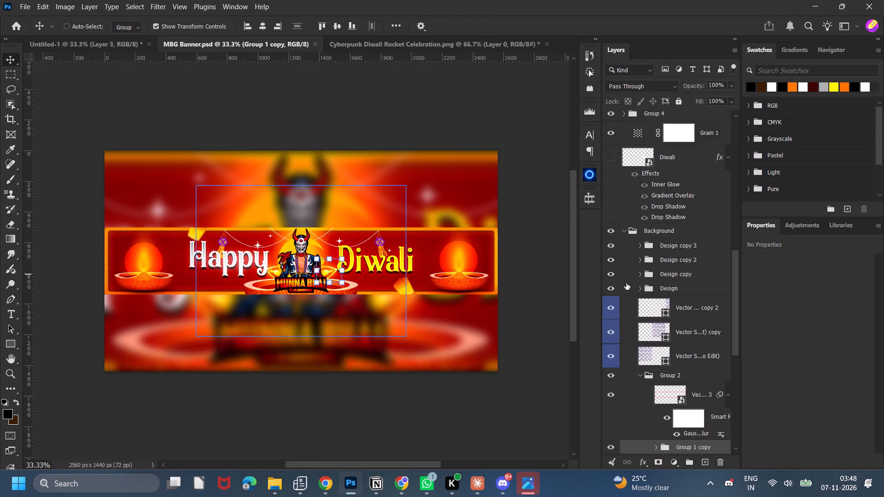
click(689, 67)
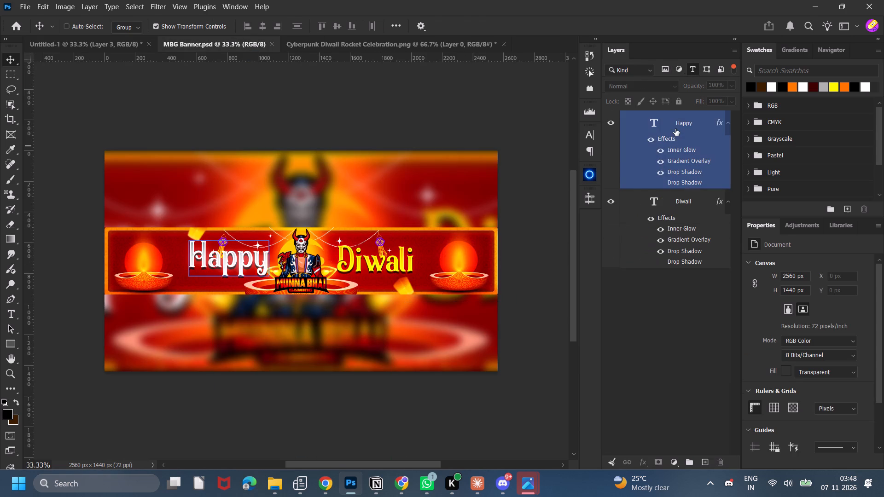
click(675, 129)
click(687, 199)
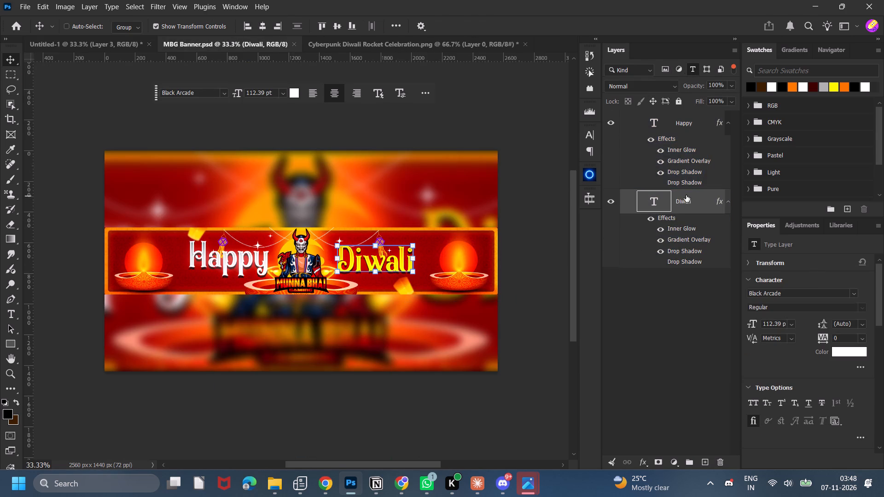
drag(693, 199, 301, 285)
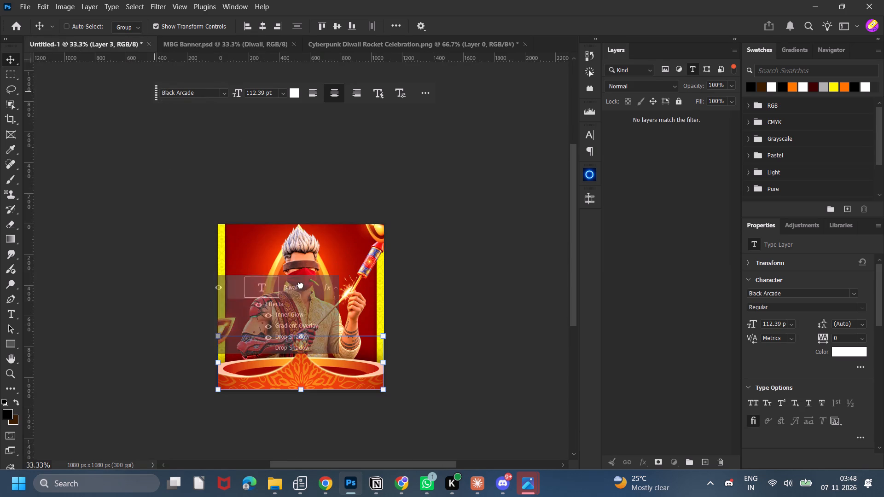
drag(301, 285, 302, 286)
drag(305, 286, 302, 364)
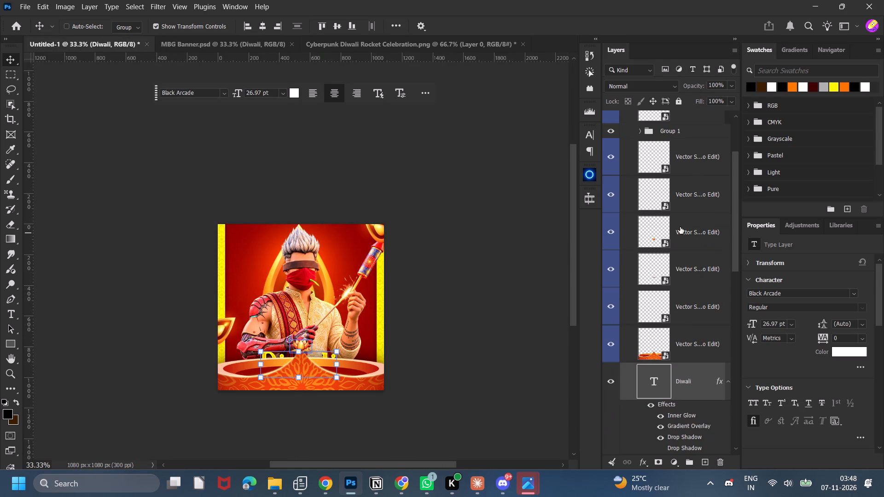
drag(686, 385, 667, 111)
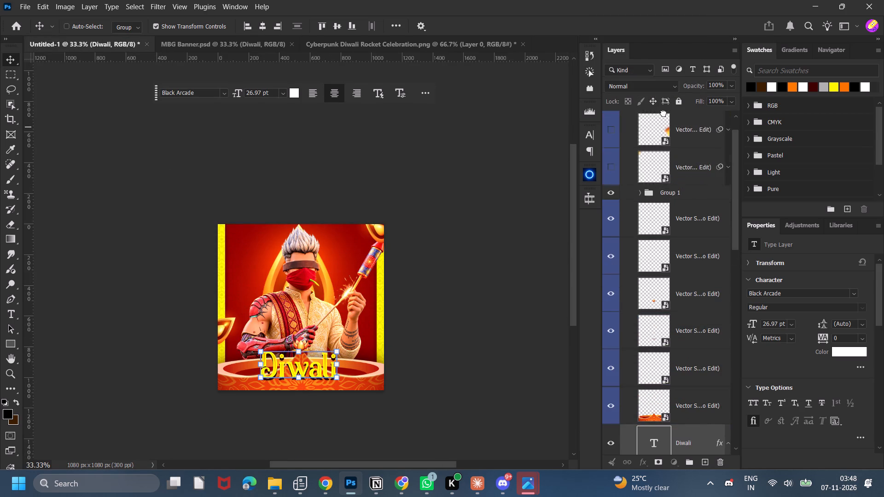
Enlarge the Diwali text to about 143% over the bottom diya and centre it horizontally.
drag(507, 253, 506, 258)
drag(337, 355, 349, 350)
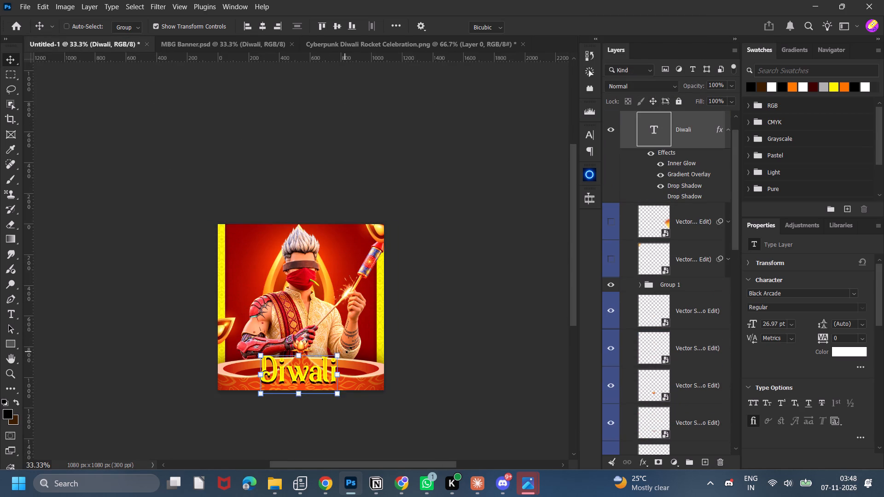
drag(349, 350, 371, 339)
drag(339, 357, 325, 367)
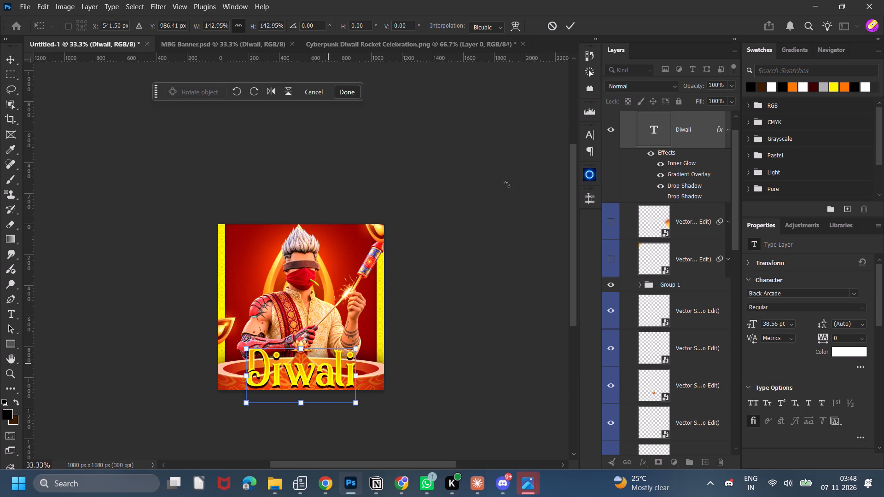
click(568, 26)
click(256, 22)
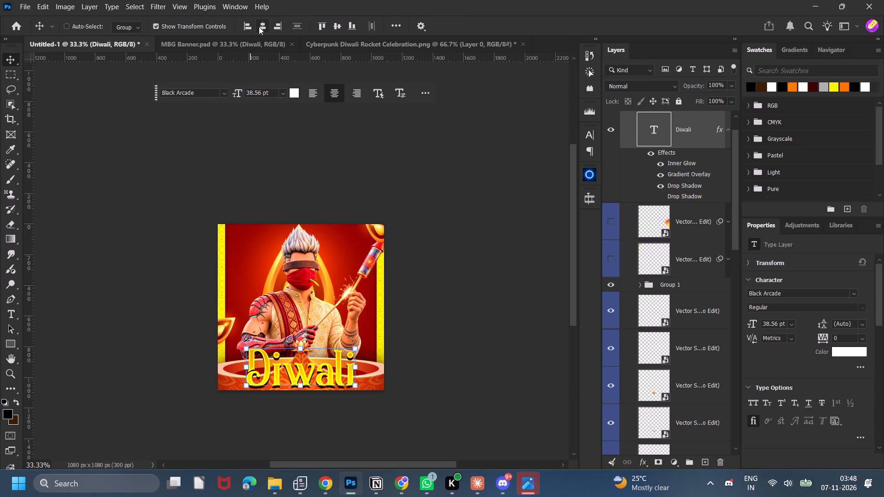
click(385, 131)
key(Down)
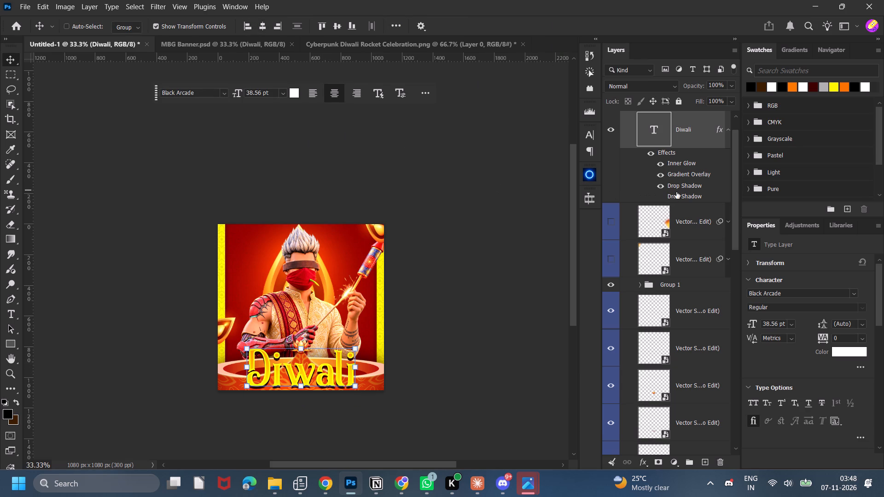
Set the distance of the Diwali text's active drop shadow to 12 px.
double_click(684, 187)
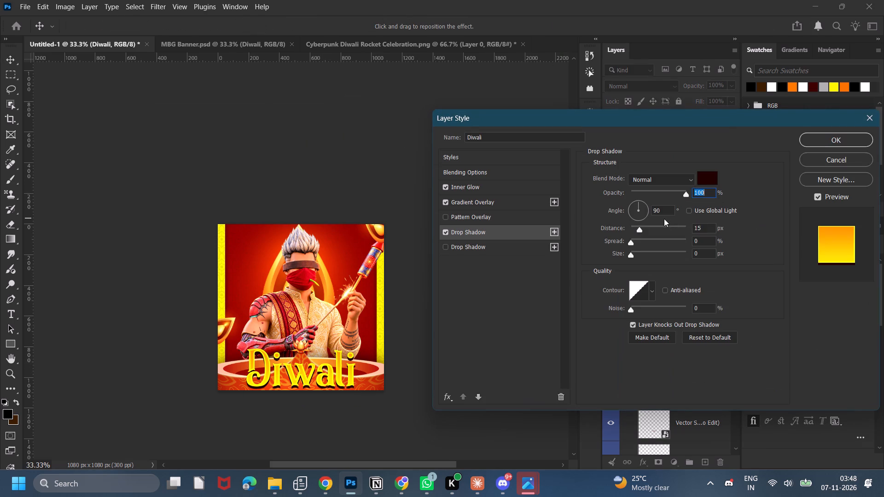
drag(704, 225, 677, 231)
text(10)
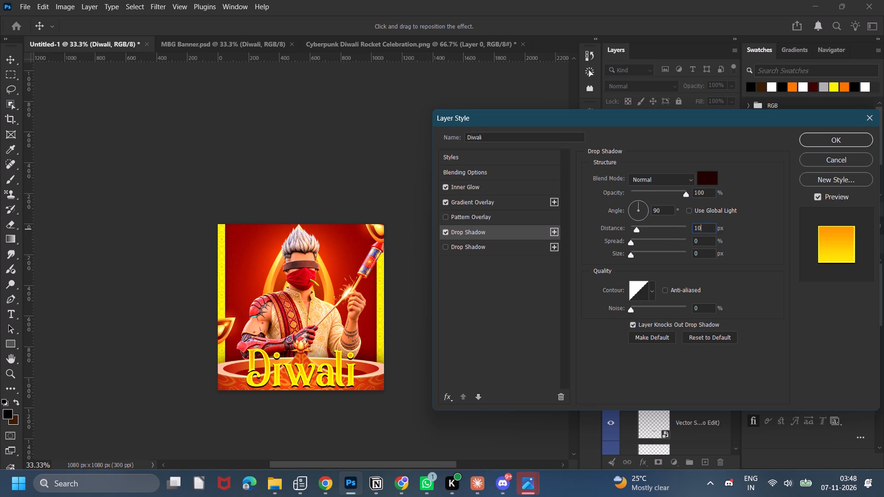
drag(702, 231, 679, 233)
key(1)
key(2)
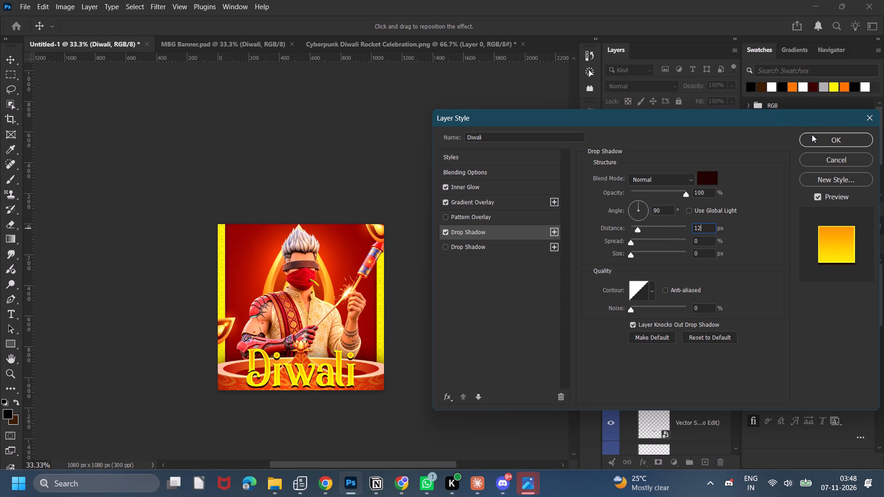
click(812, 134)
Centre the Diwali text horizontally again and nudge it slightly downward over the diya.
click(266, 28)
click(399, 143)
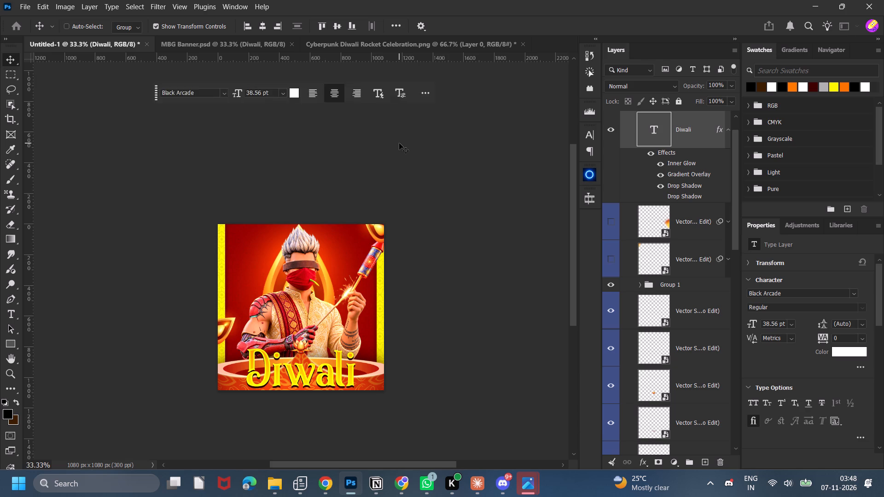
click(399, 143)
key(Down)
click(399, 143)
key(Down)
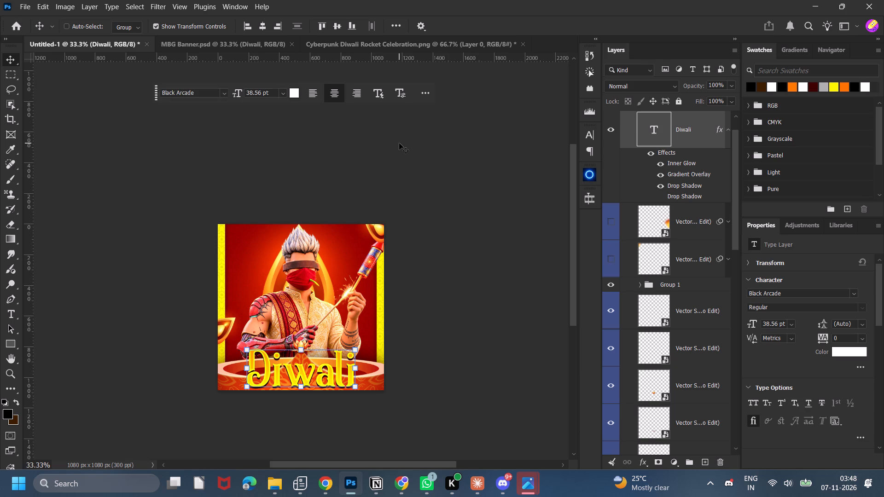
key(Down)
click(399, 143)
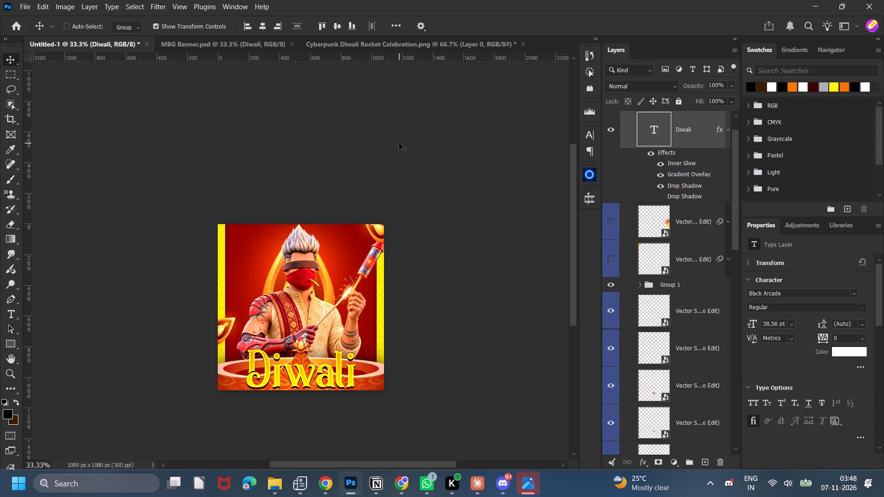
click(399, 143)
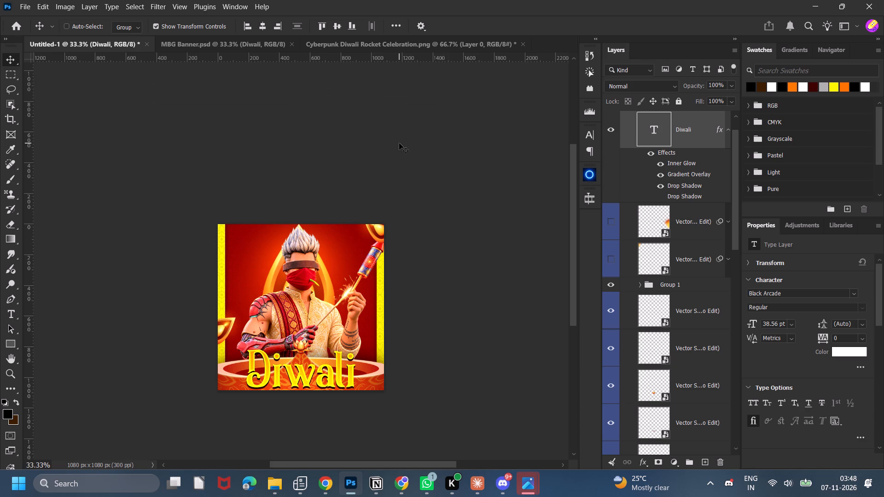
click(399, 143)
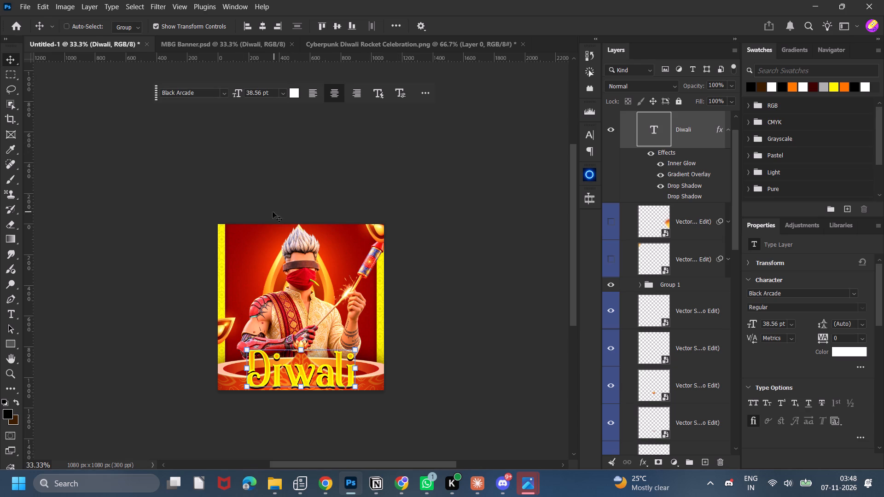
Add the white text "Happy" in 16 pt Black Arcade in the upper-left area of the post, beside the character's hair.
key(t)
click(254, 248)
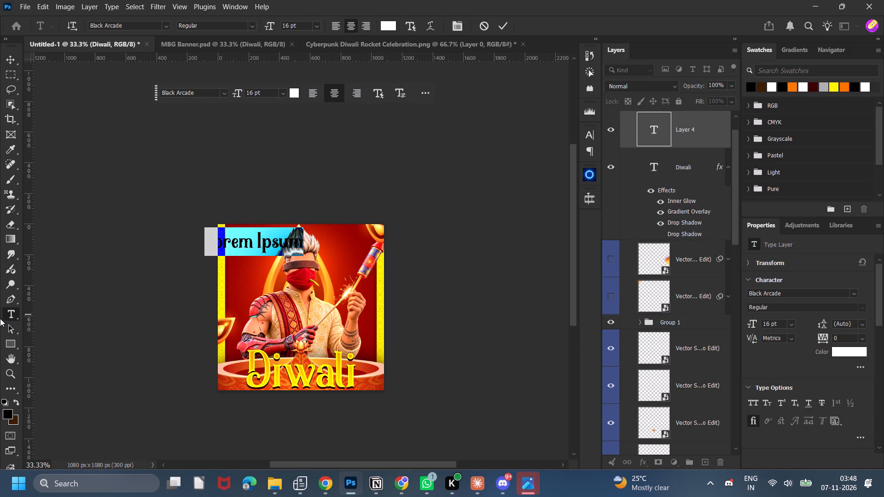
key(h)
key(BackSpace)
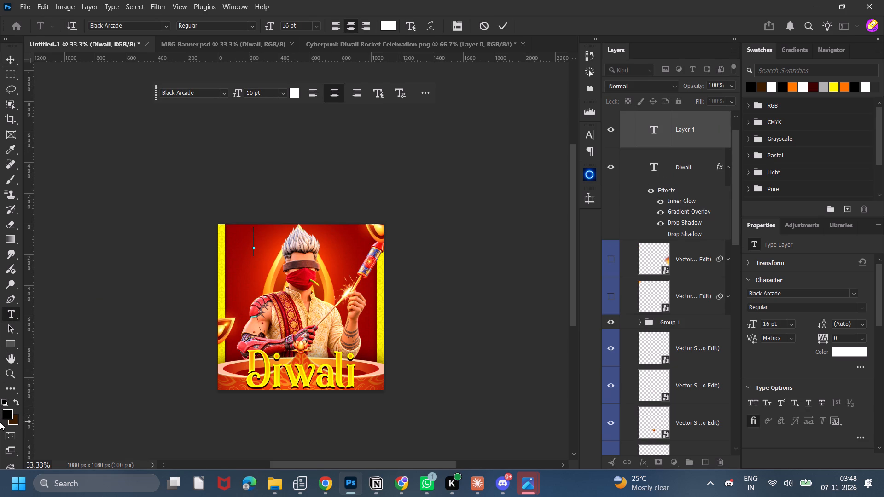
key(shift+h)
key(a)
key(p)
key(p)
key(y)
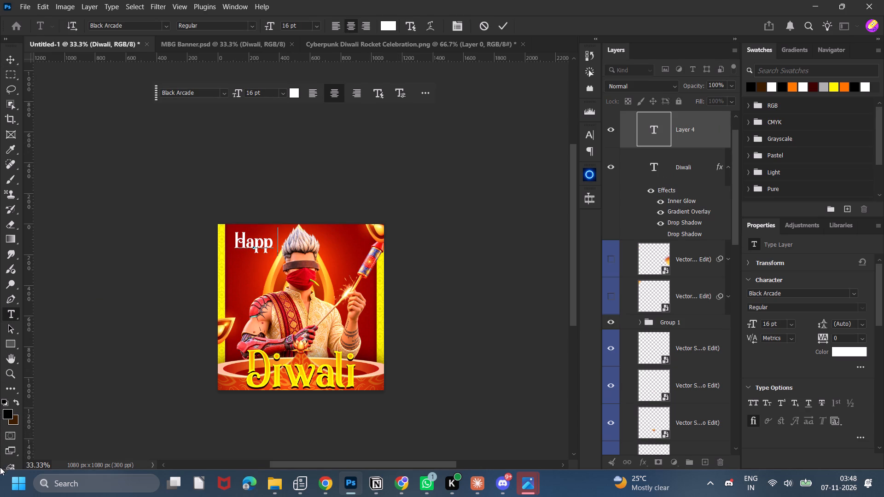
click(500, 25)
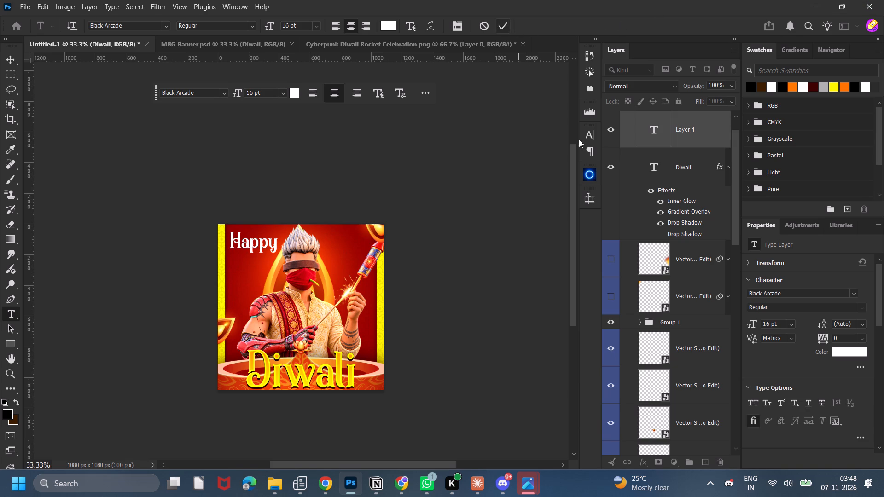
Change the Happy text's font to Freestyle Script Regular from the handwritten fonts.
click(589, 135)
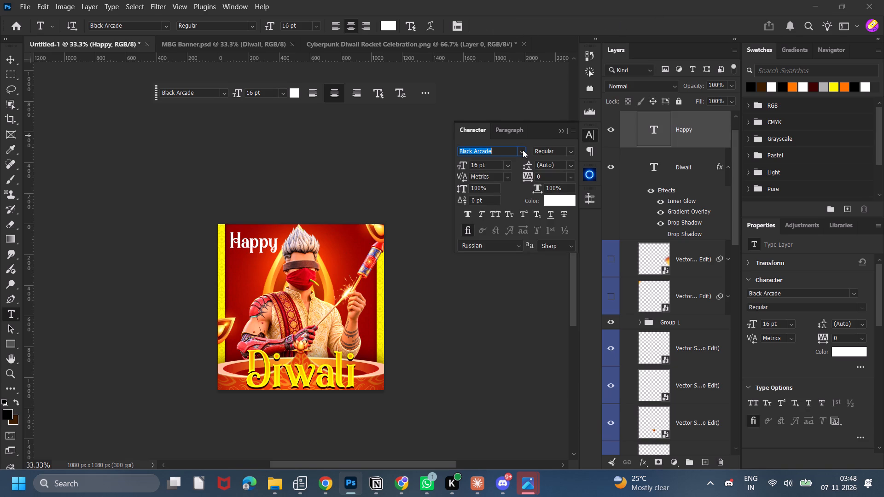
click(523, 150)
click(482, 279)
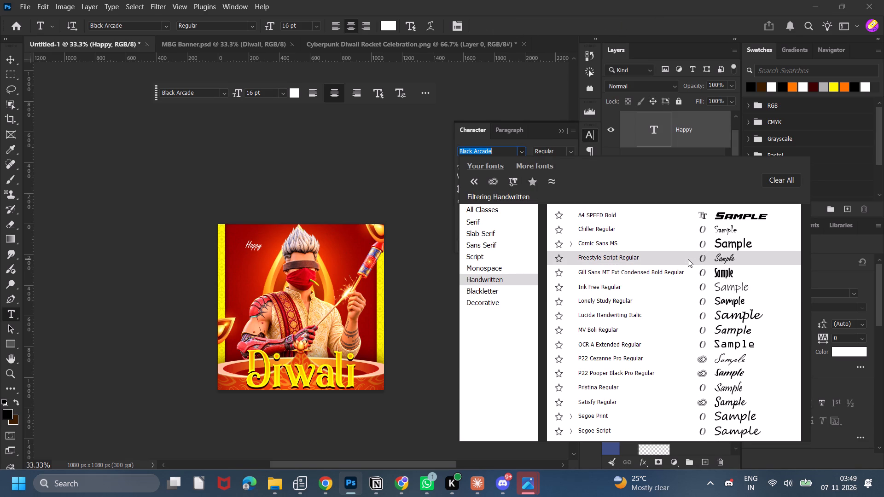
click(688, 259)
Move the Happy text down to the post's horizontal centre, at the top of the Diwali lettering.
click(12, 63)
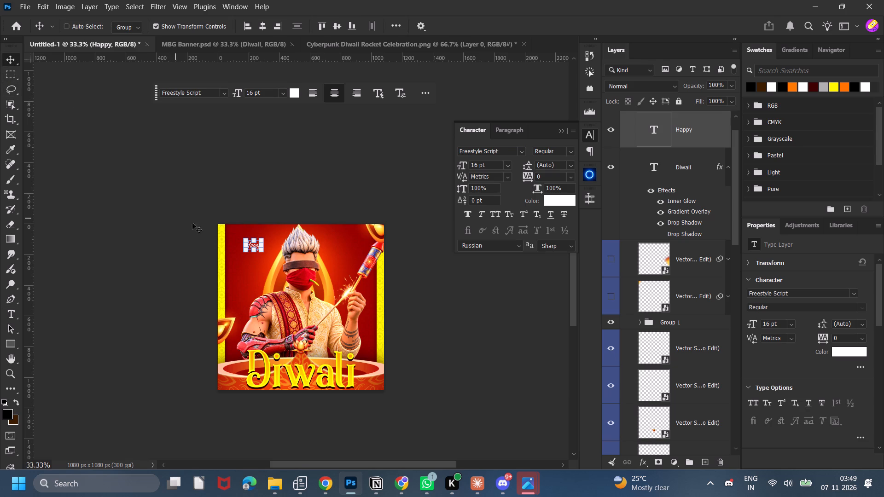
drag(332, 245, 380, 354)
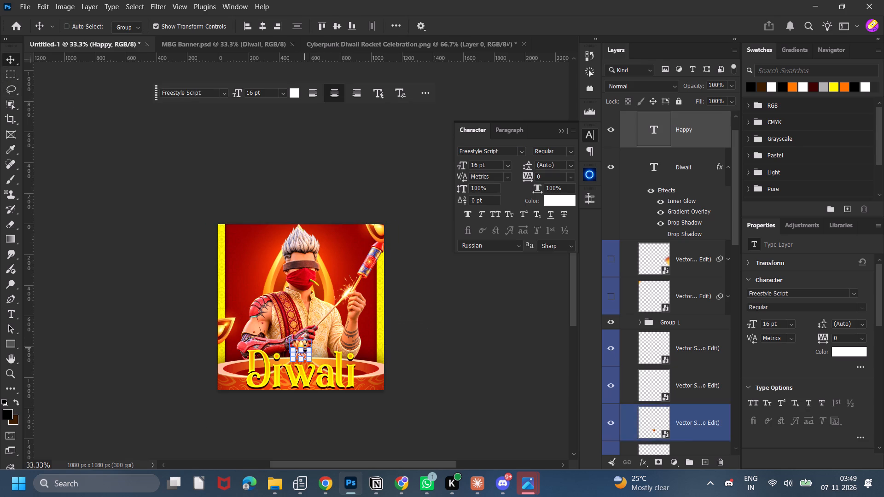
Enlarge the Happy text to about 36.21 pt and centre it horizontally over the top of the Diwali lettering.
drag(314, 348, 336, 335)
drag(319, 339, 313, 345)
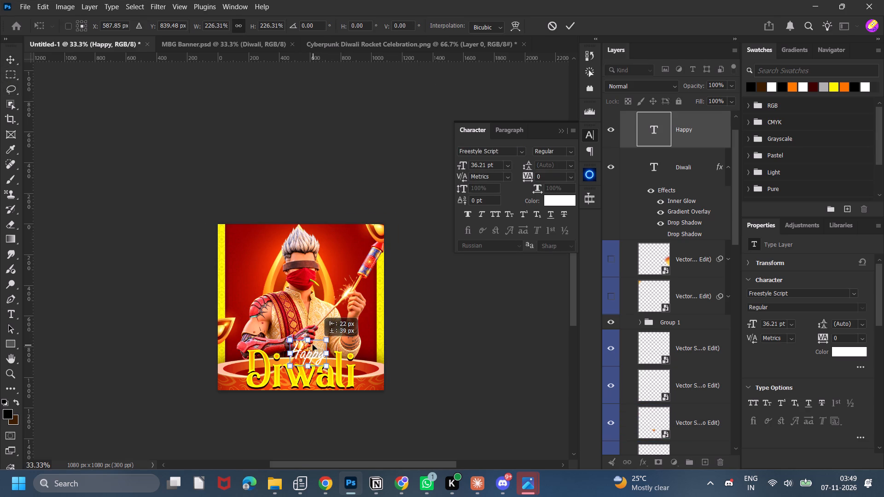
drag(313, 345, 313, 345)
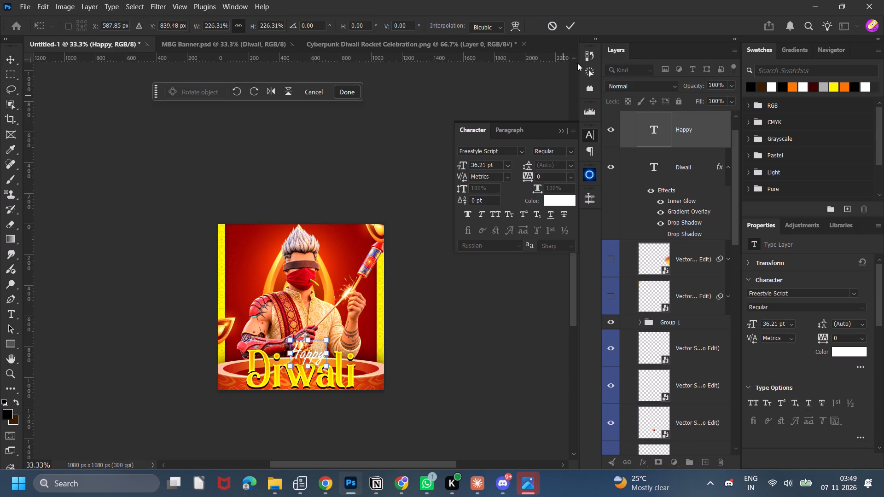
click(566, 25)
click(265, 23)
click(386, 158)
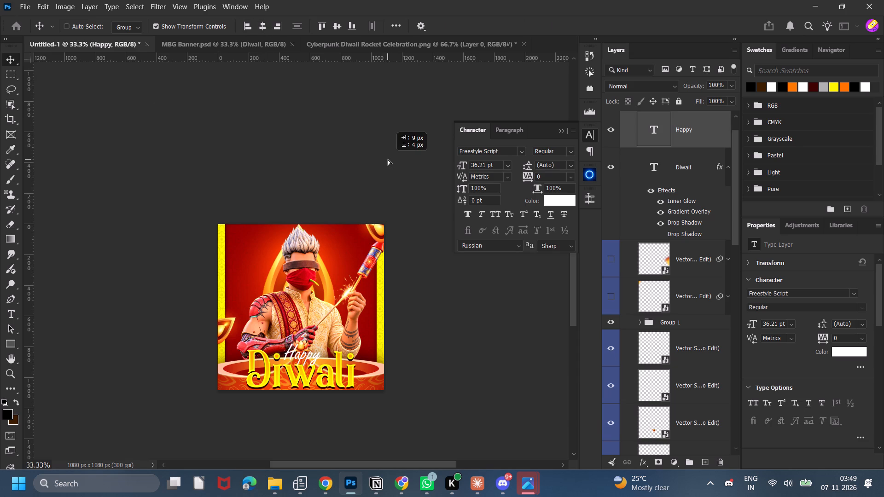
Copy the layer effects of the Happy text in MBG Banner.psd onto the Happy text in the post.
click(324, 38)
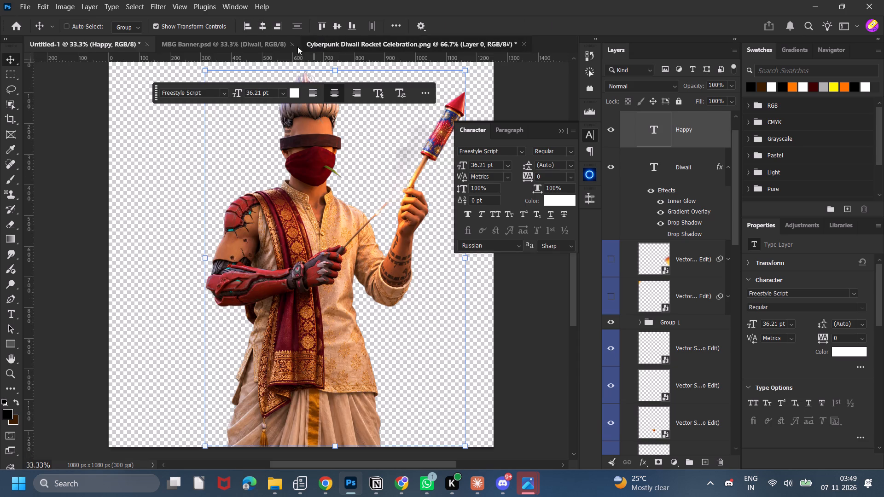
click(249, 46)
scroll(676, 135, up, 5)
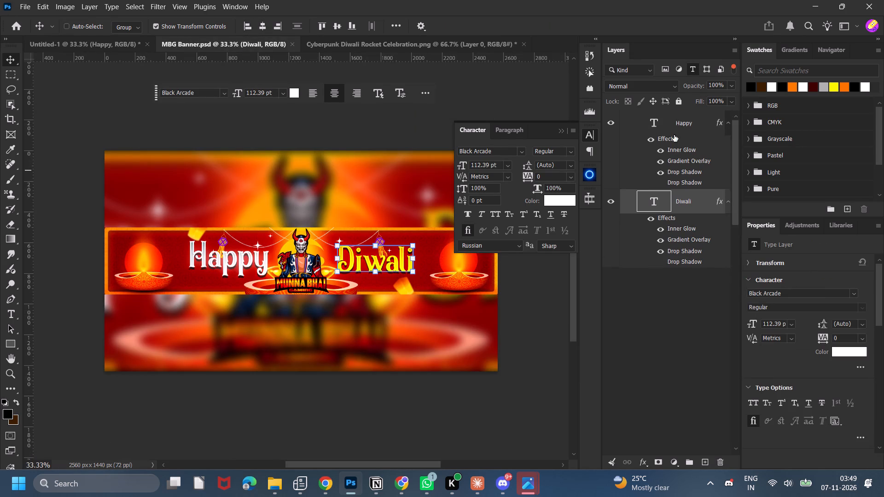
drag(663, 138, 123, 58)
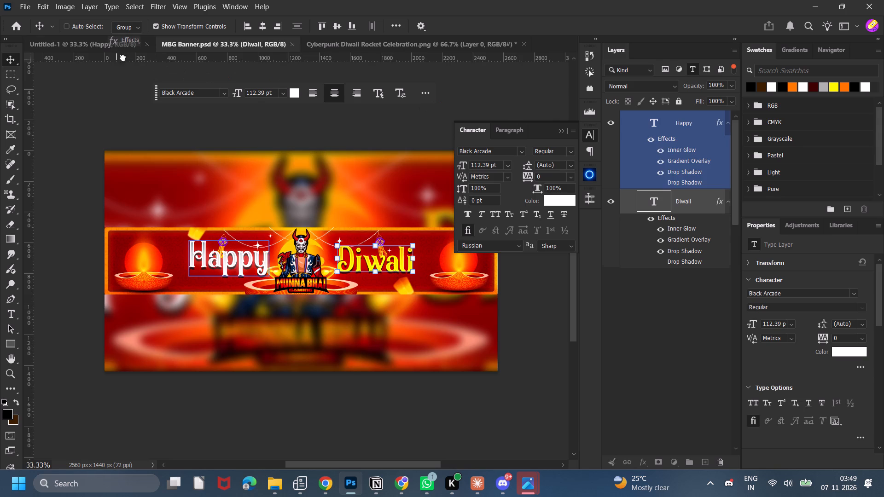
drag(123, 58, 297, 357)
click(431, 335)
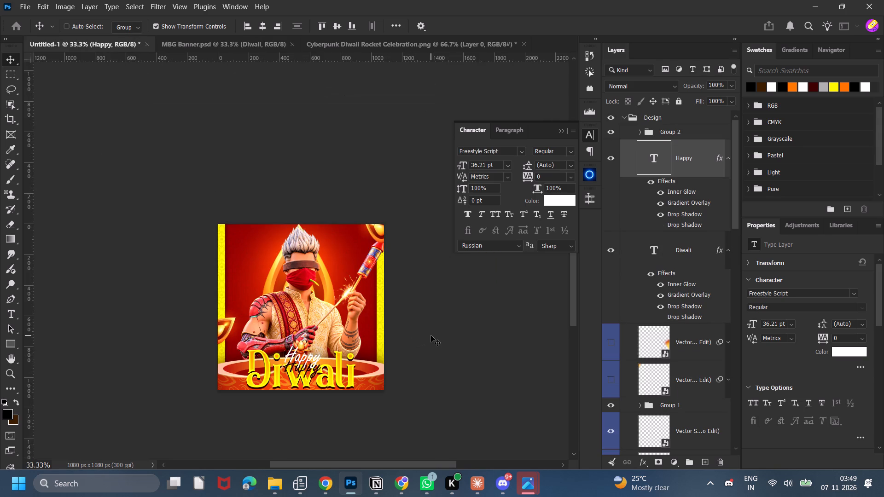
Open the Happy text's layer style and set the first drop shadow's distance to 0 px.
double_click(666, 183)
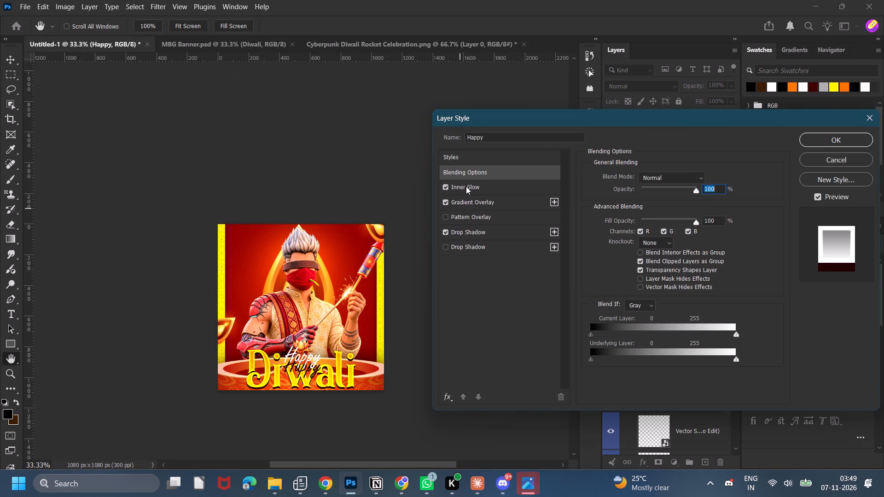
click(467, 233)
drag(664, 230, 637, 240)
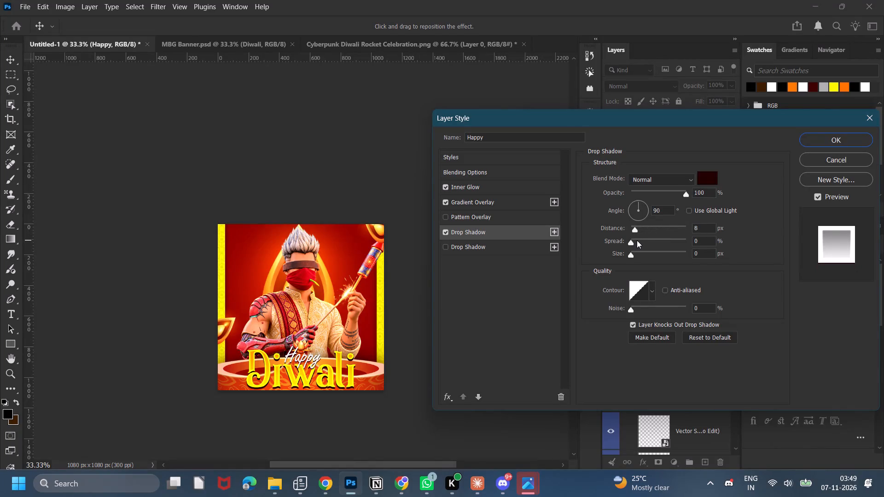
drag(637, 240, 636, 241)
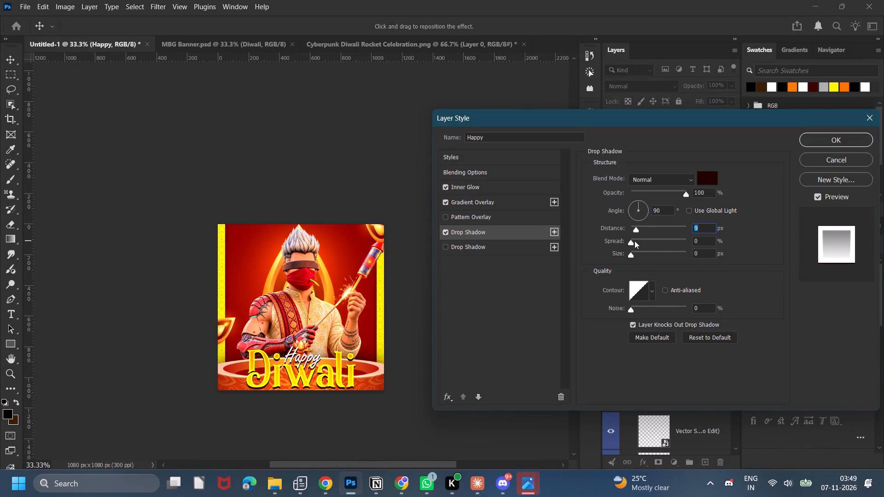
drag(635, 229, 455, 254)
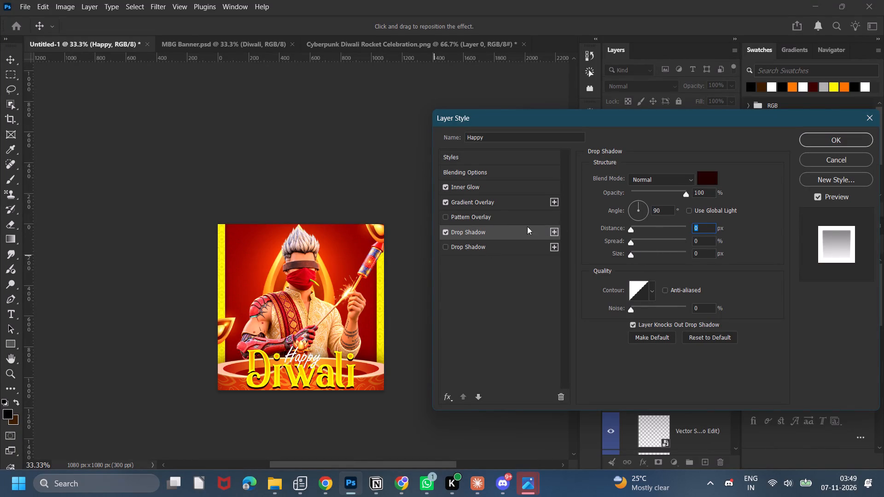
Set the Happy text's inner glow to 38% choke and a size of 8 px.
click(486, 189)
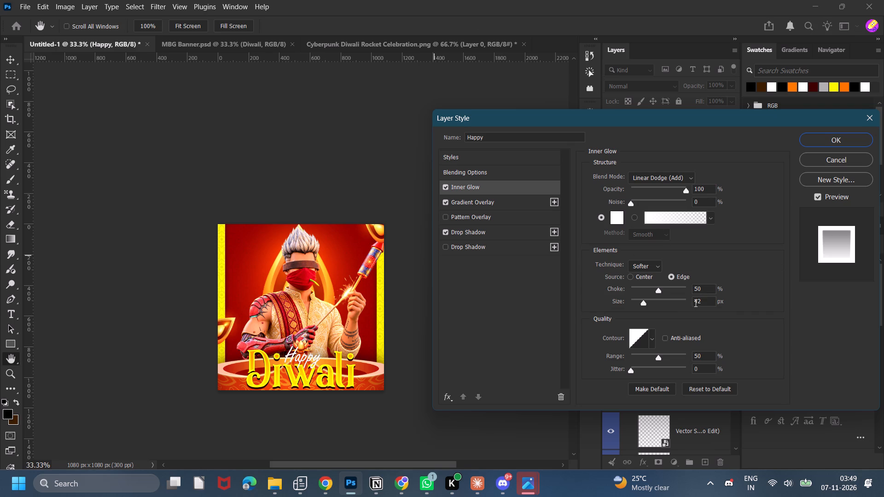
drag(704, 302, 671, 304)
key(1)
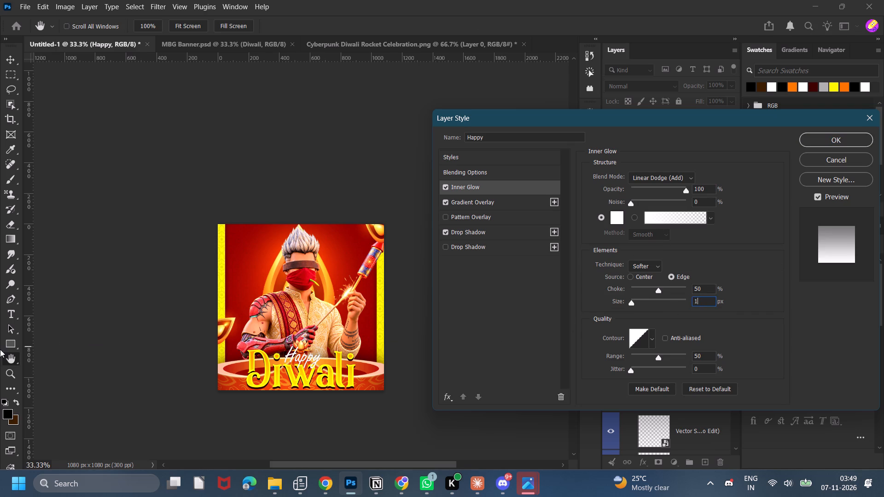
key(0)
drag(663, 287, 652, 295)
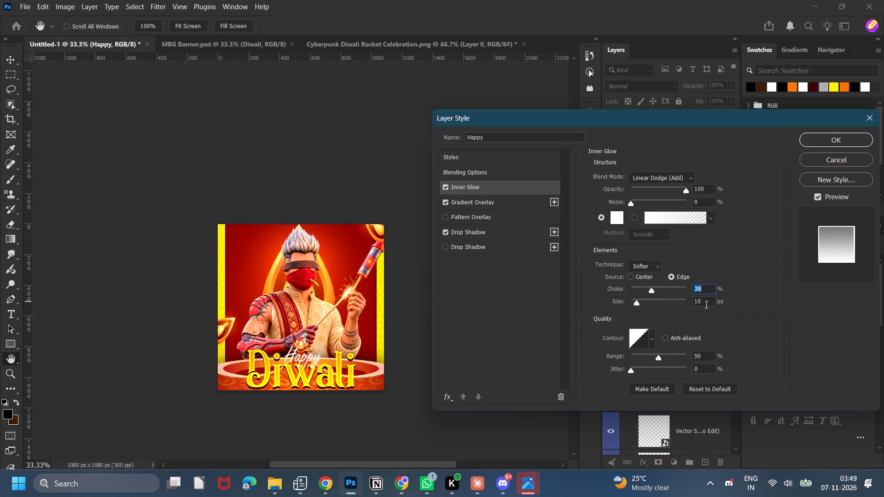
drag(707, 303, 653, 309)
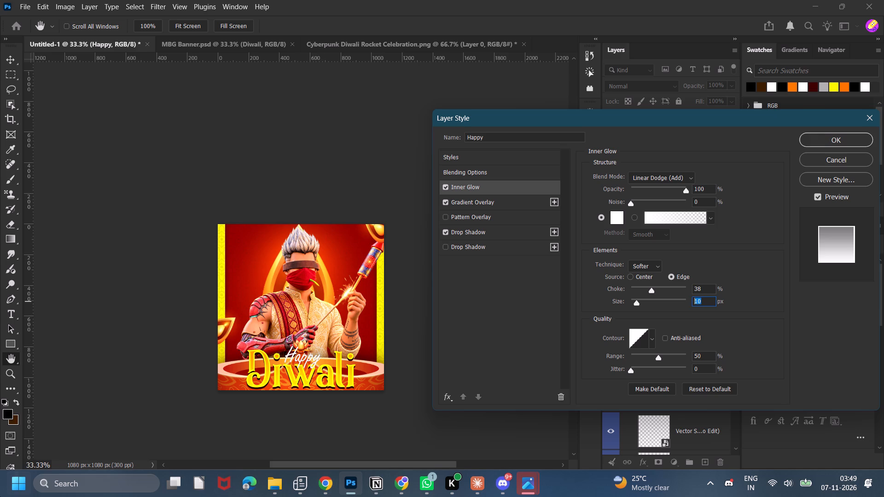
key(8)
Enable the Happy text's second drop shadow with a distance of 9 px and apply the layer style.
click(495, 248)
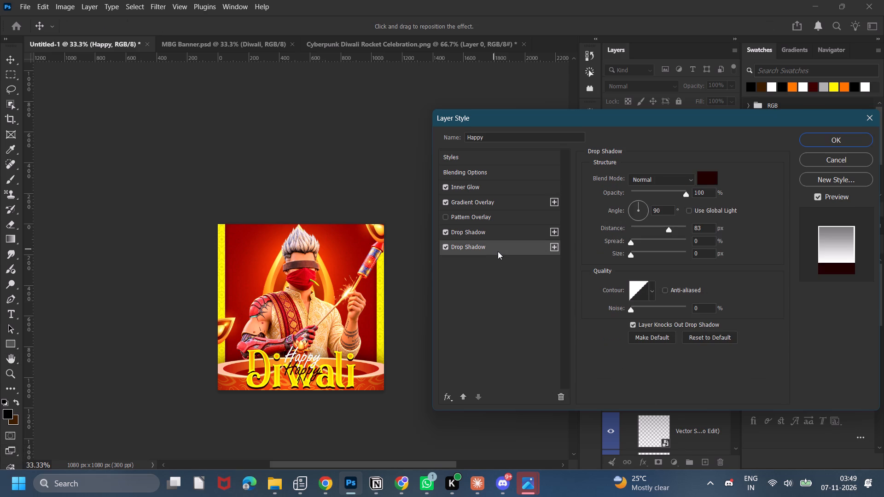
drag(671, 229, 643, 240)
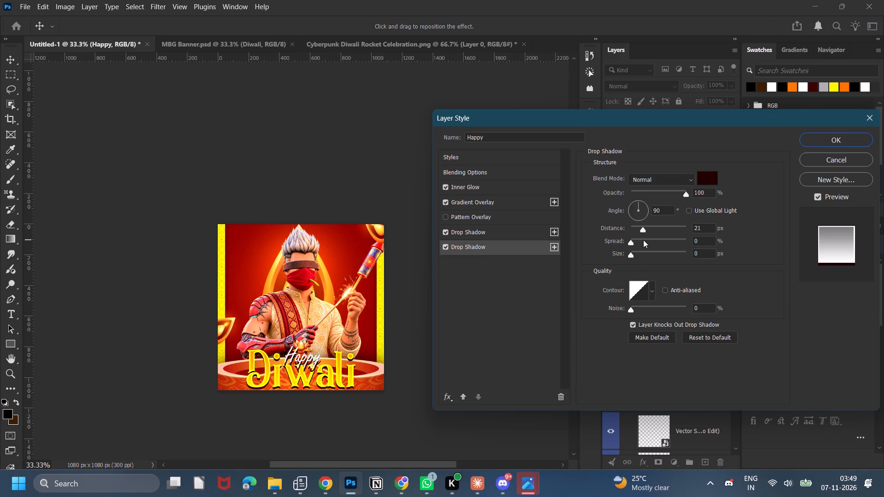
drag(643, 240, 636, 248)
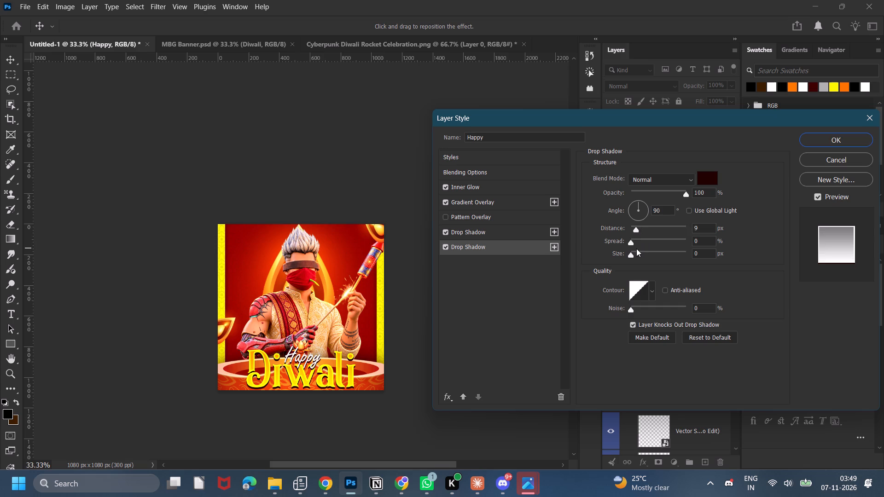
click(656, 189)
click(818, 143)
click(407, 159)
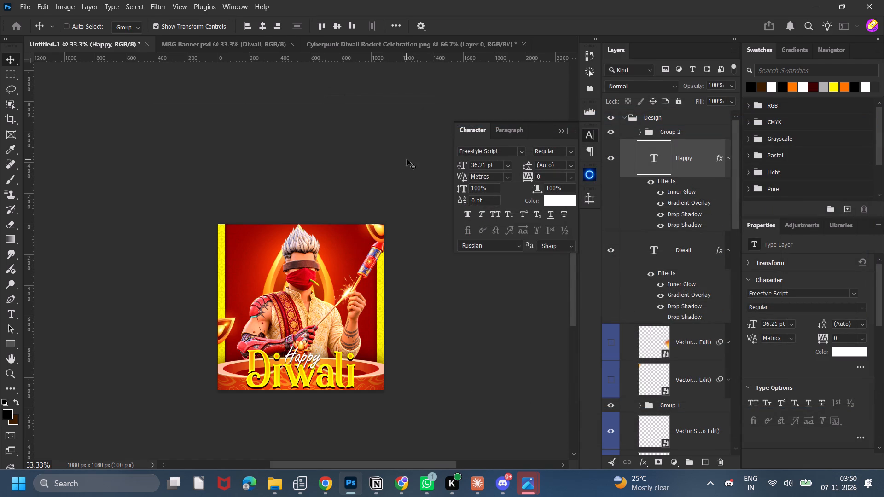
Show the two hidden blurred yellow vector smart objects between the Diwali text and Group 1.
click(684, 344)
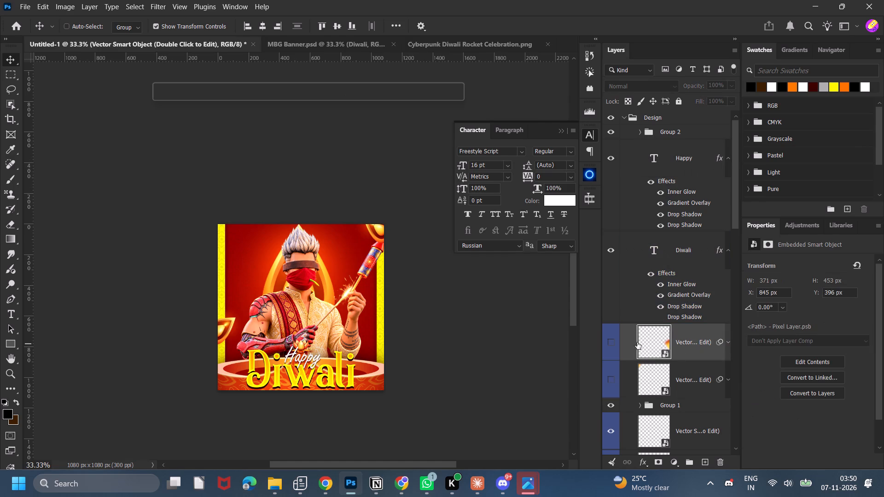
click(614, 341)
click(703, 335)
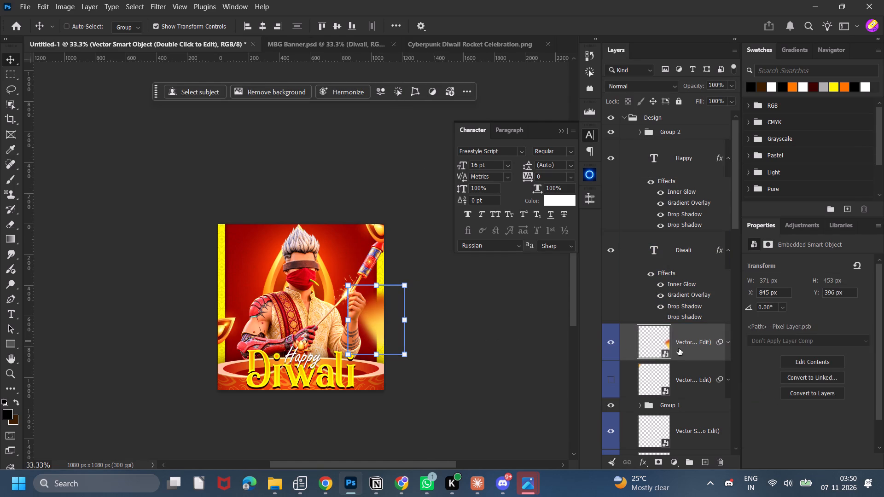
click(608, 379)
click(489, 323)
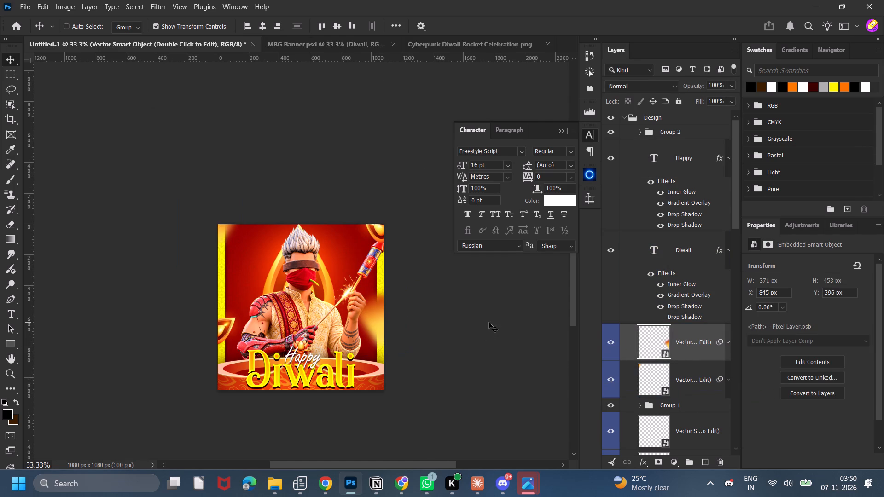
click(489, 322)
Copy the white sparkle stars vector smart object from MBG Banner.psd into the Diwali post.
click(279, 47)
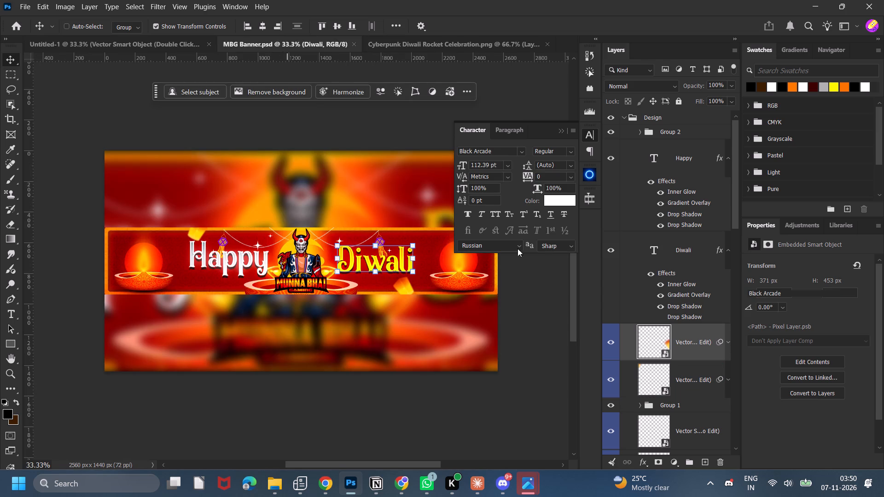
click(696, 69)
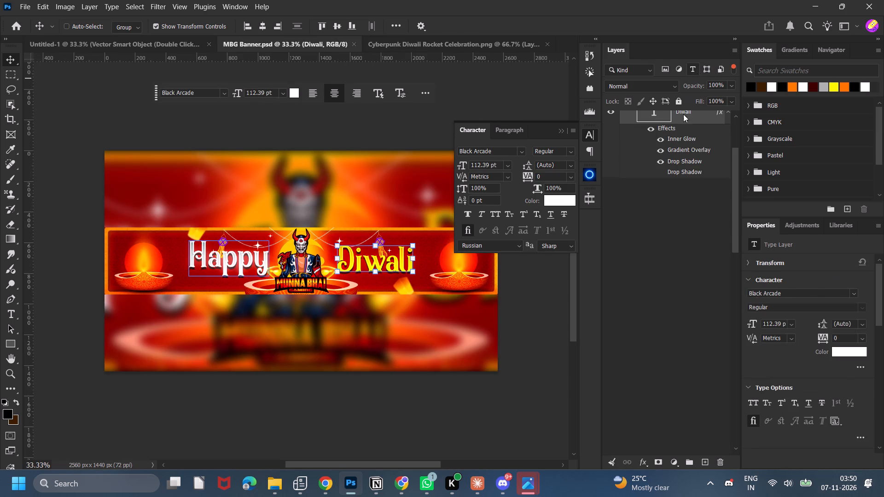
scroll(702, 340, down, 5)
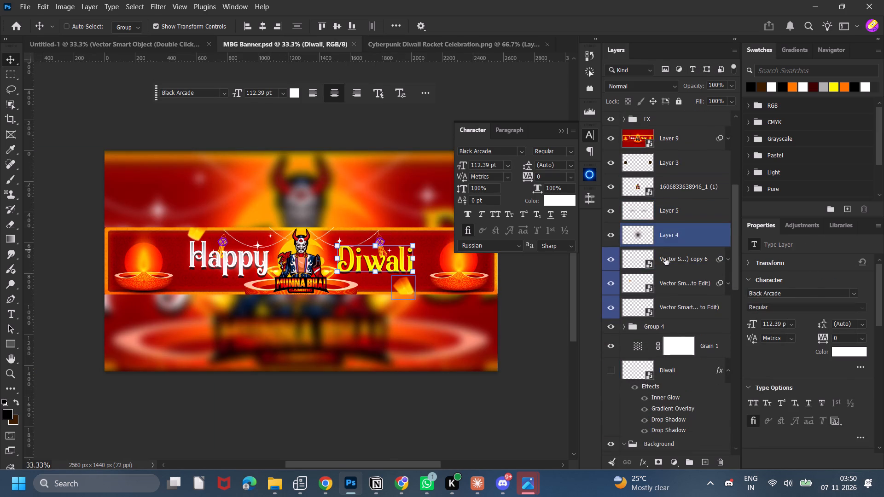
click(666, 259)
click(664, 288)
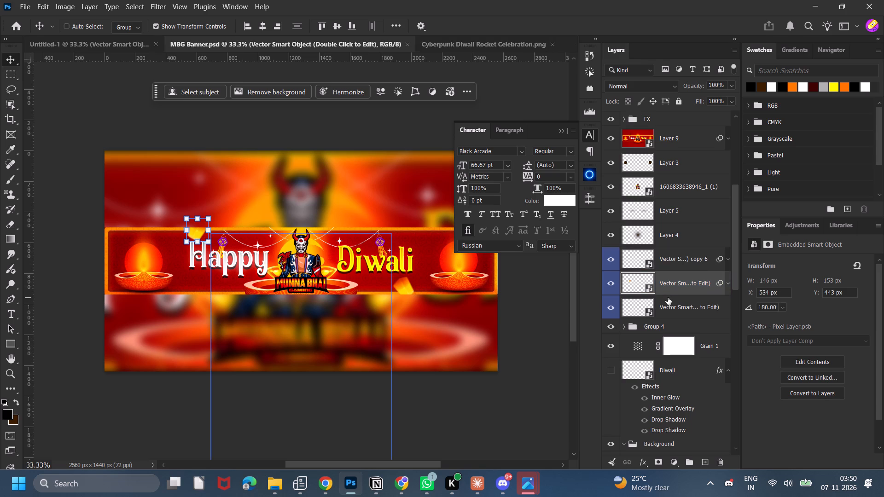
click(667, 305)
drag(672, 306, 481, 242)
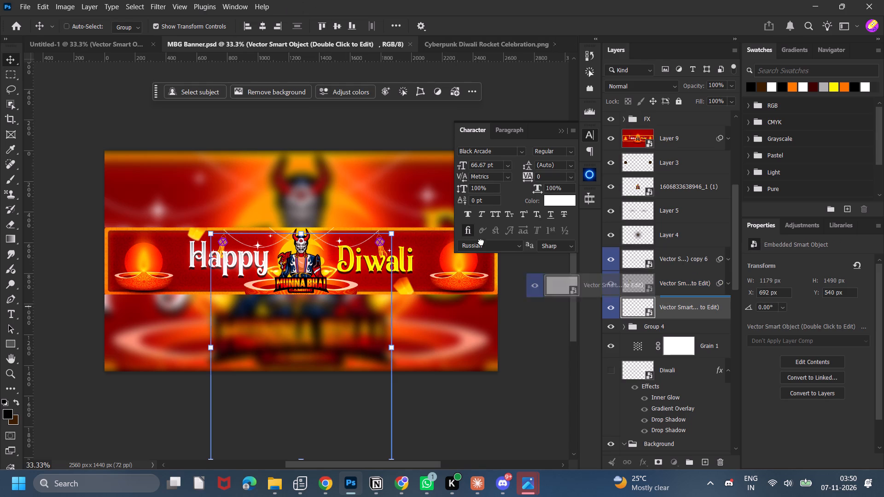
drag(481, 242, 279, 228)
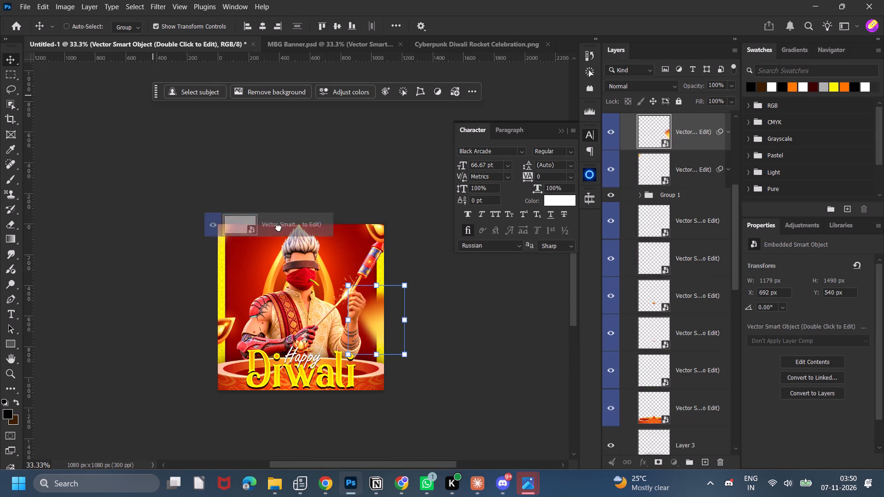
drag(279, 228, 304, 252)
Position the white sparkle stars over the upper part of the post, around the character's head.
drag(328, 258, 324, 139)
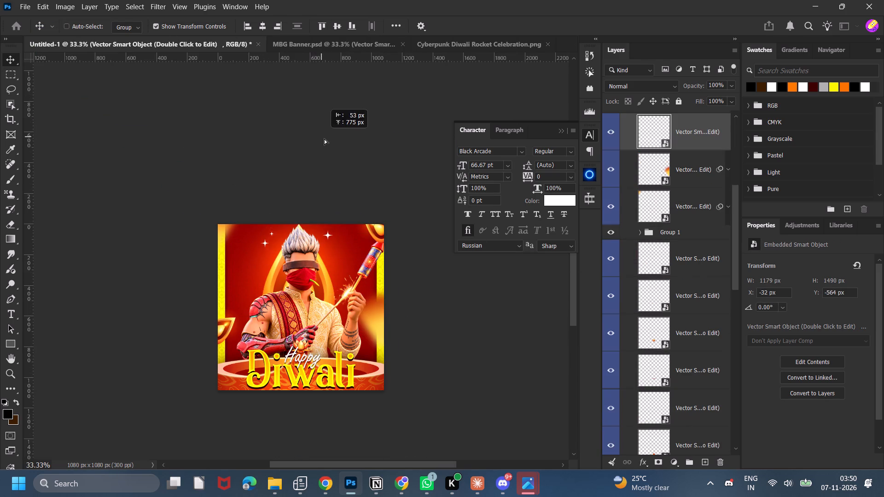
drag(324, 139, 324, 142)
drag(317, 211, 314, 438)
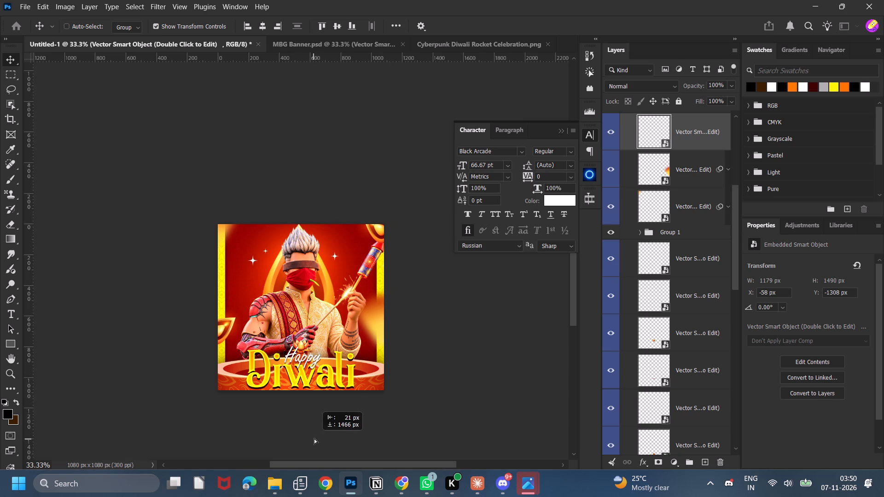
drag(314, 438, 316, 421)
Enlarge the sparkle stars smart object to about 1603 x 2025 px and apply the transform.
scroll(300, 352, down, 7)
scroll(295, 299, down, 7)
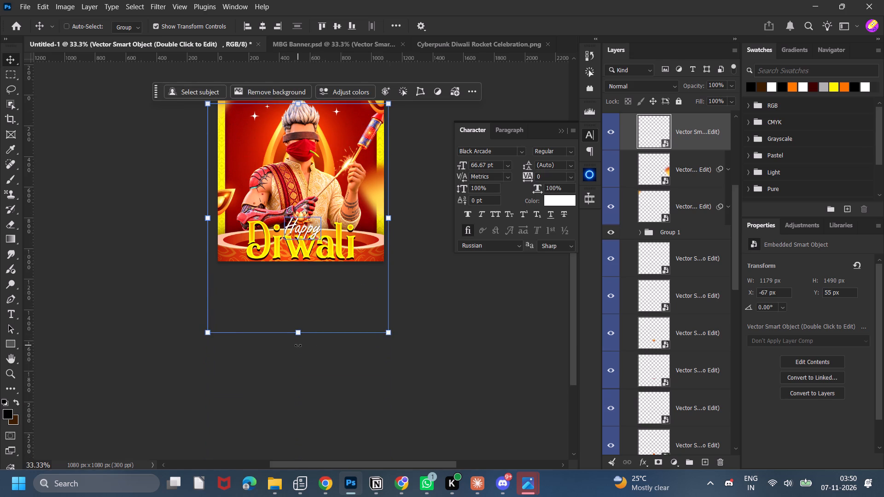
drag(300, 337, 296, 419)
scroll(287, 333, up, 7)
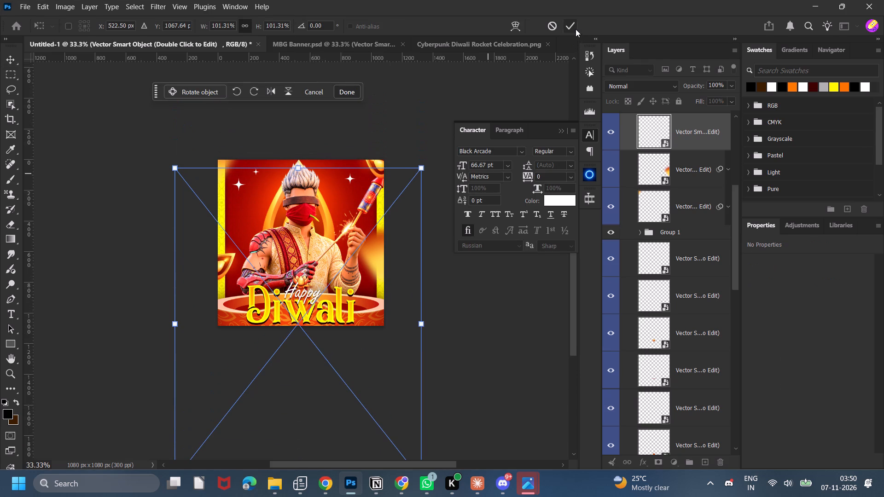
click(576, 29)
Move the enlarged sparkle stars lower beside the character's head, to about X -251 px, Y 134 px.
click(267, 24)
drag(352, 106, 357, 126)
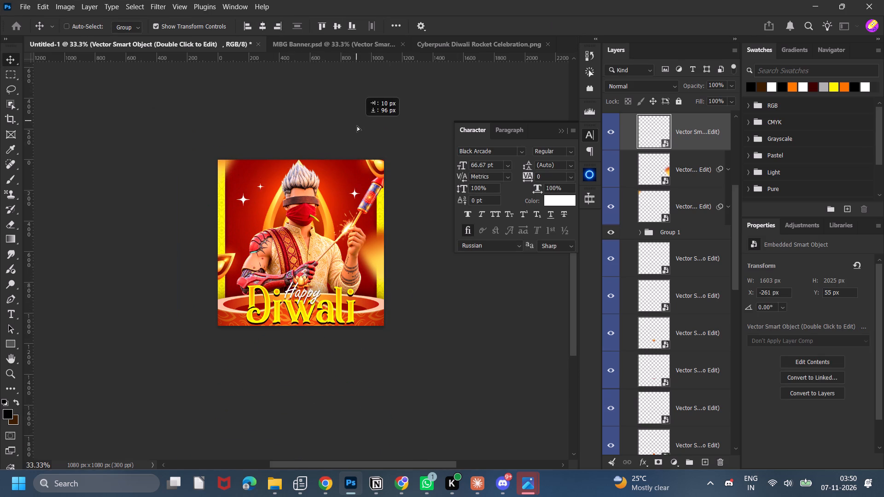
drag(357, 126, 354, 118)
click(354, 118)
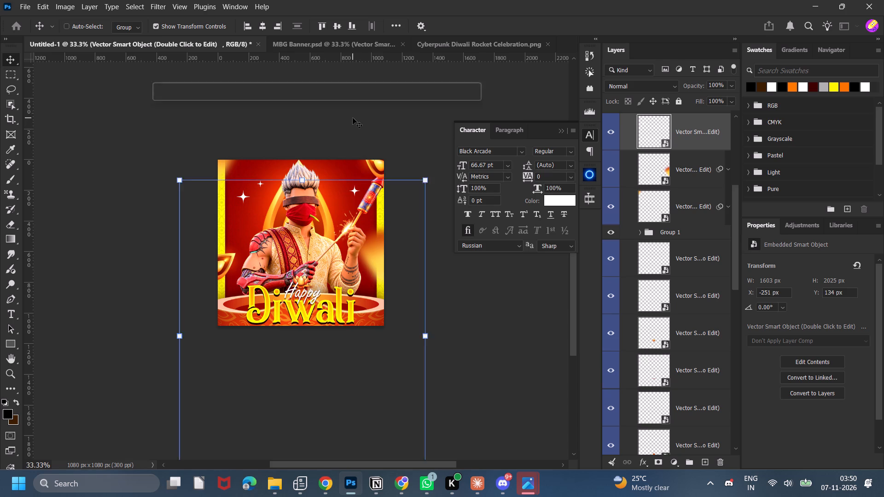
click(353, 118)
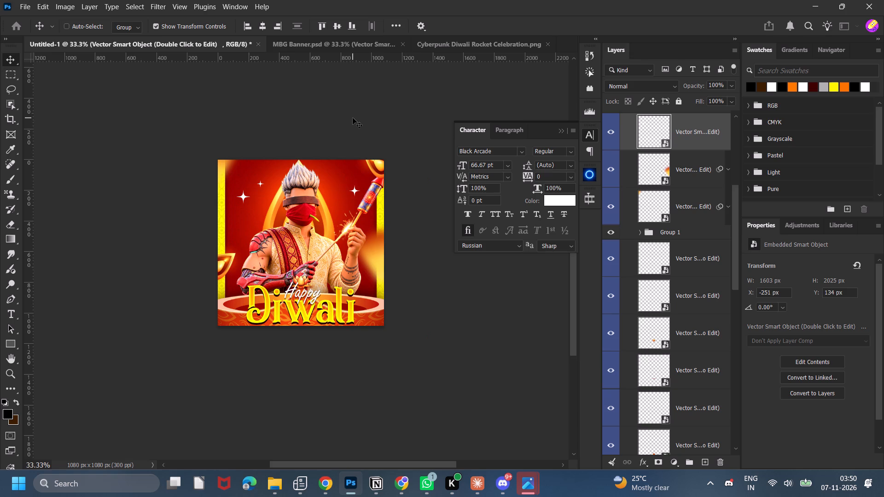
Switch to MBG Banner.psd and examine the layers above the Background group, including the contents of Group 4, for reusable decorations.
click(289, 41)
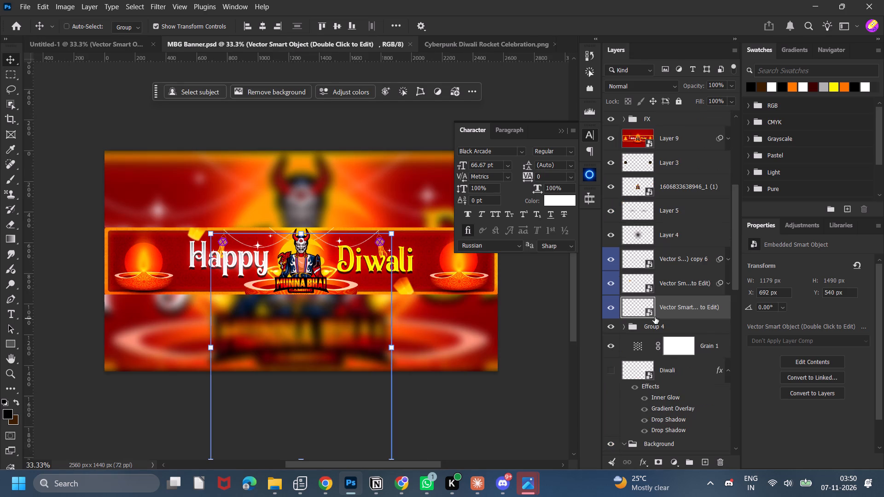
click(676, 291)
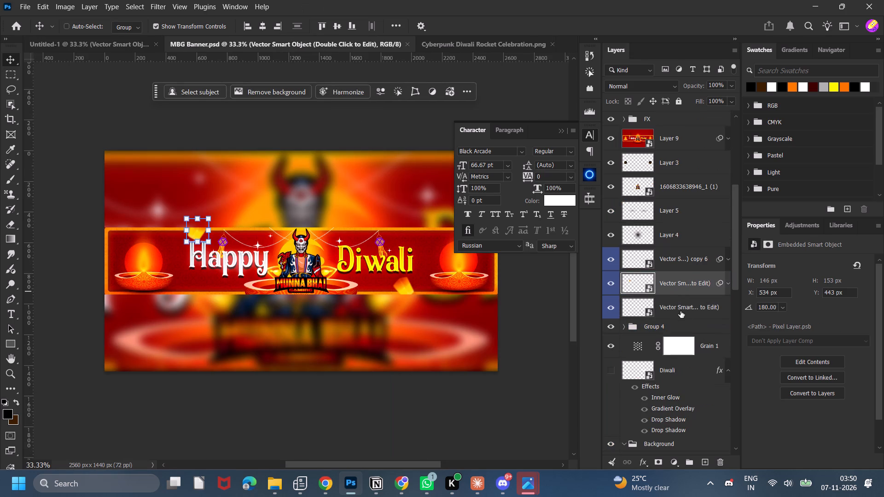
click(677, 264)
click(669, 236)
click(668, 217)
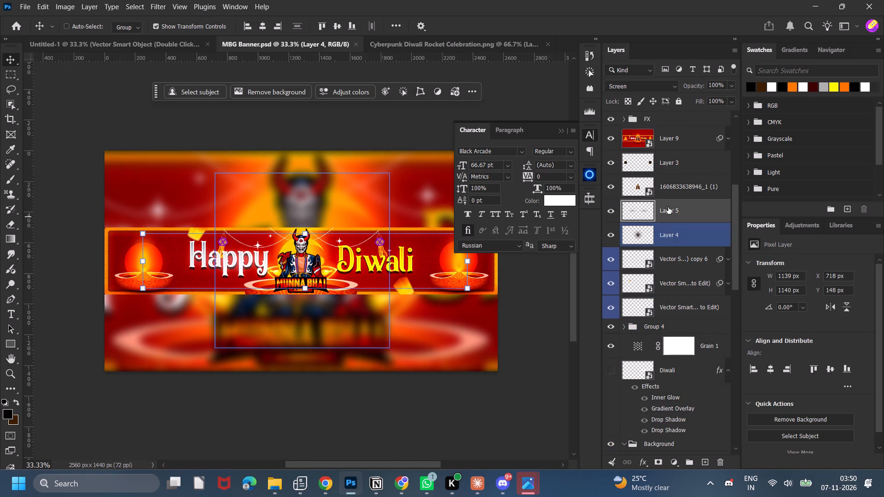
click(669, 167)
scroll(665, 168, up, 2)
scroll(681, 278, down, 3)
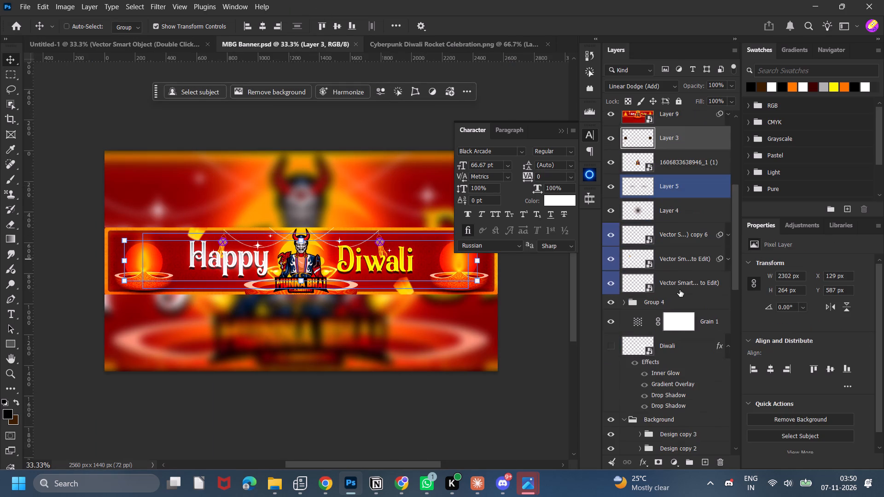
click(665, 306)
click(622, 298)
click(623, 303)
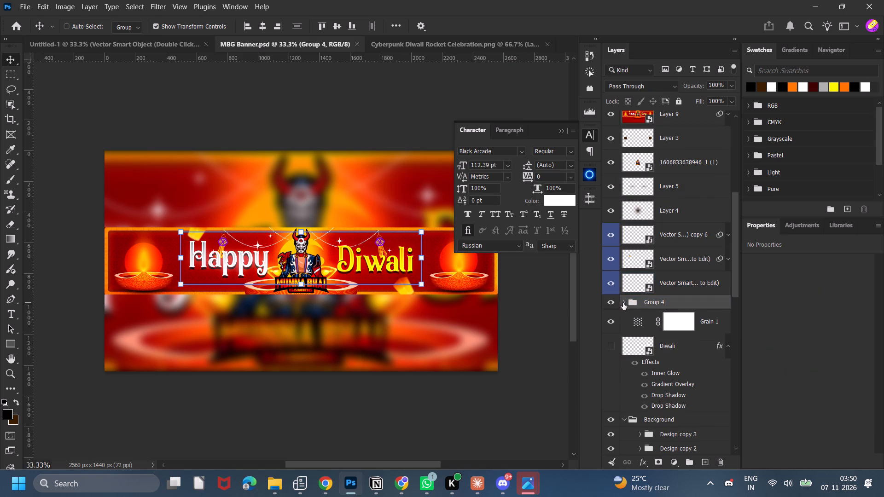
click(661, 322)
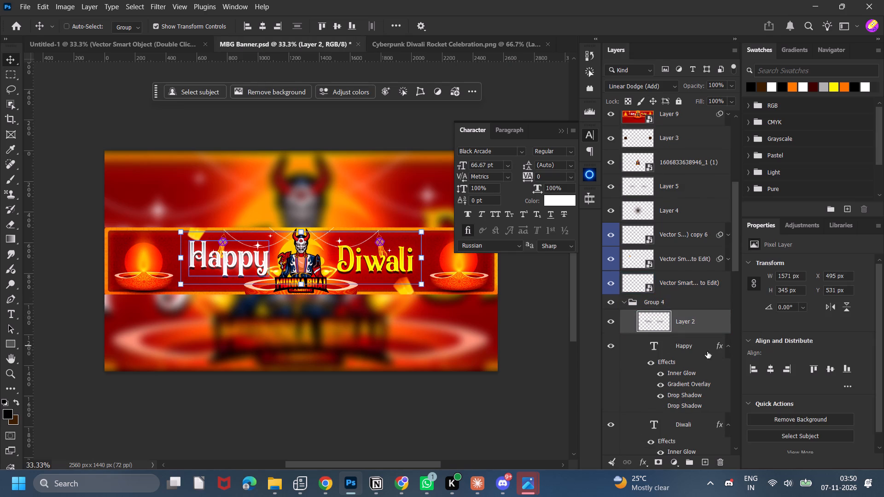
scroll(676, 370, down, 7)
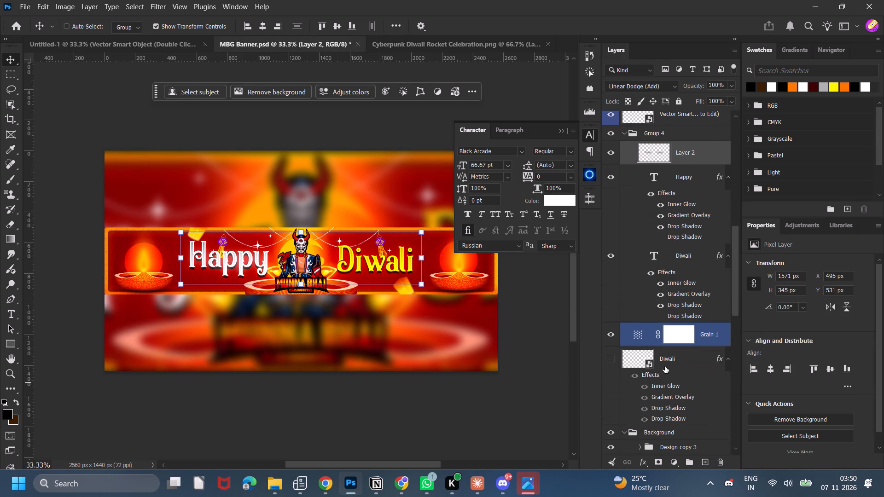
click(665, 363)
scroll(665, 367, down, 2)
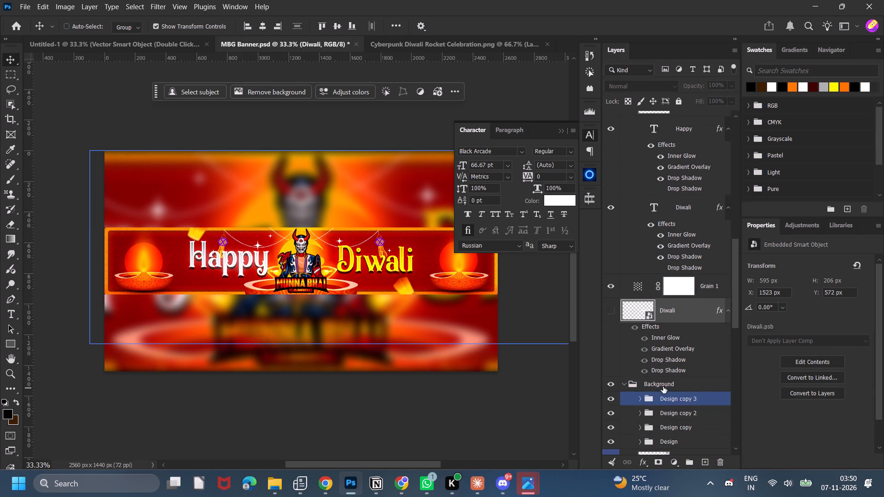
Examine the Background group's Design groups, pattern layers and Group 2 for the hanging lantern decoration.
click(629, 385)
click(641, 395)
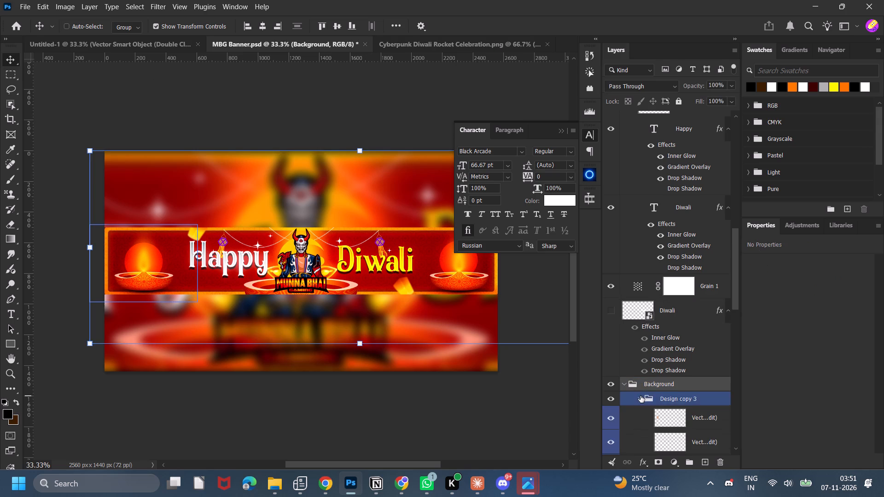
scroll(640, 396, down, 3)
click(669, 348)
click(665, 371)
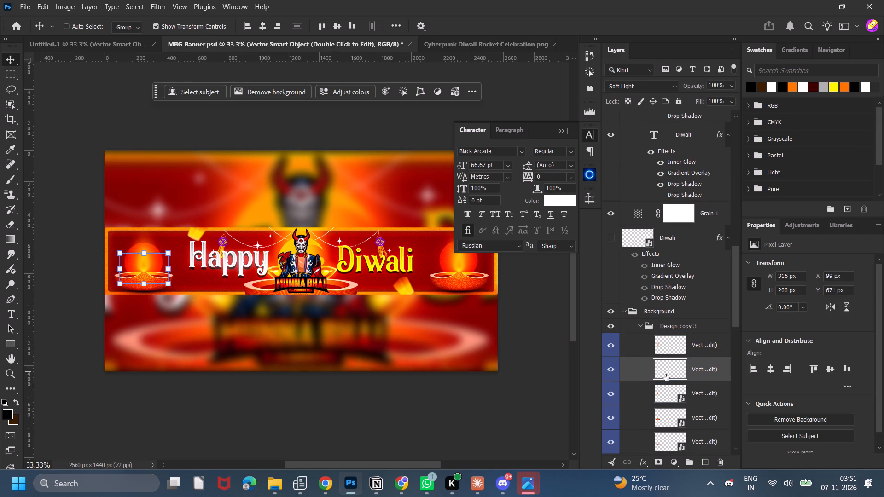
scroll(665, 374, down, 3)
click(639, 391)
scroll(638, 390, down, 3)
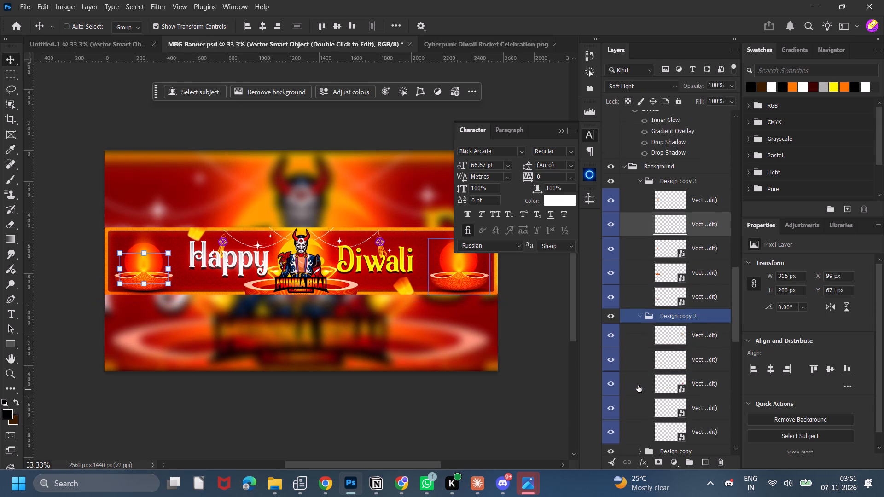
scroll(642, 376, down, 4)
click(644, 369)
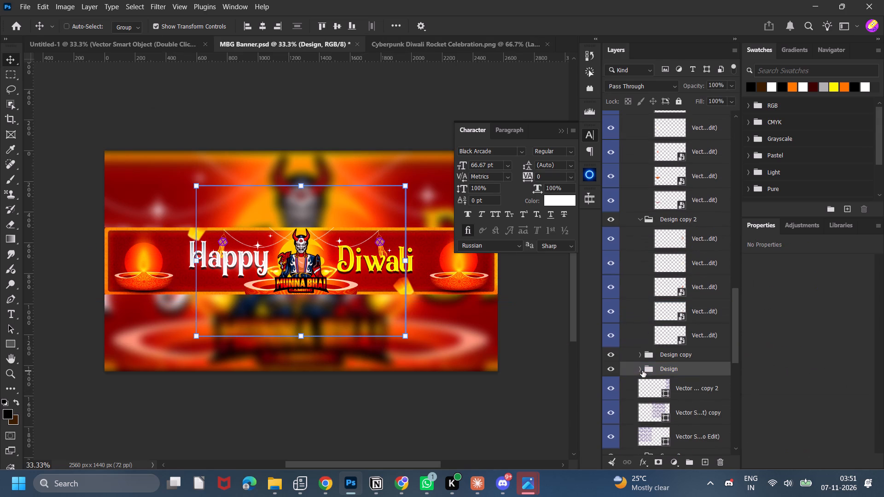
click(642, 371)
scroll(644, 374, down, 7)
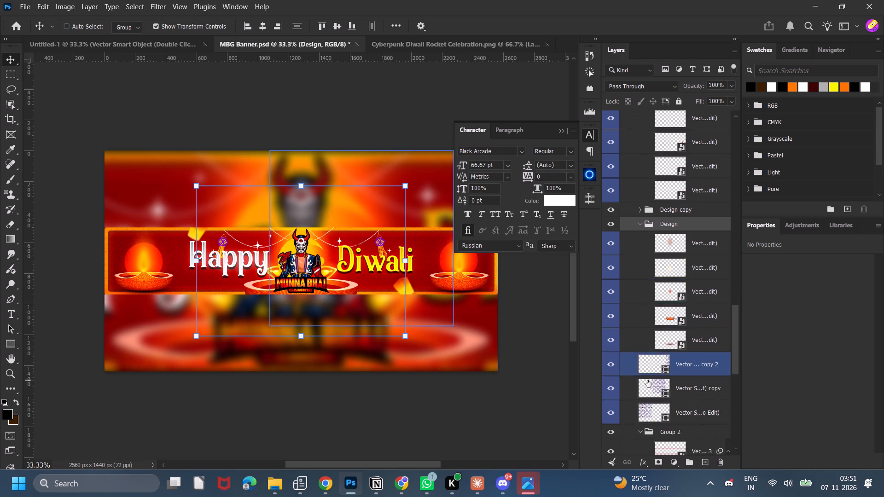
scroll(647, 380, down, 6)
click(642, 356)
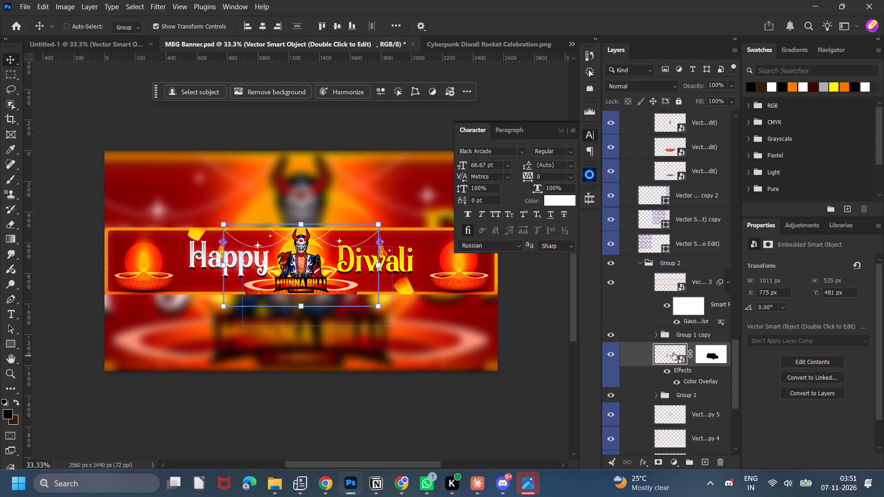
Copy the masked hanging lights and lanterns smart object, with its Color Overlay, from Group 2 into the Diwali post.
drag(672, 355, 100, 53)
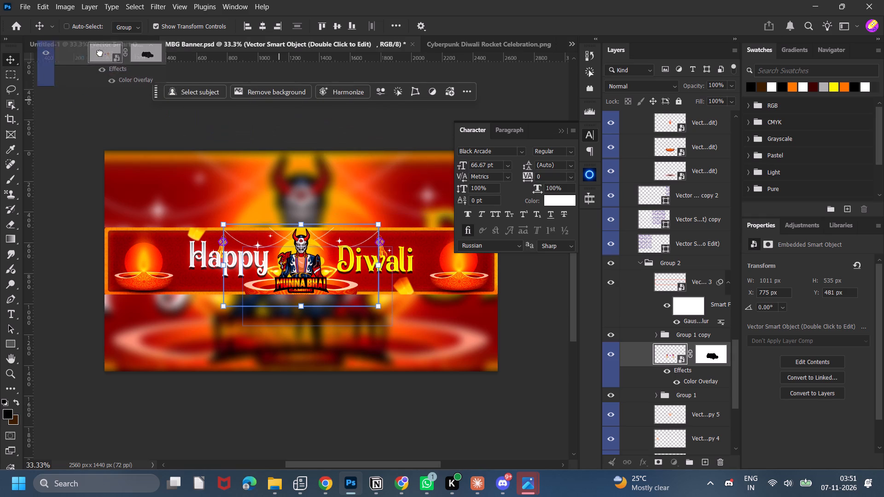
drag(100, 53, 240, 217)
Place the hanging lights along the top edge of the post, at about X 45 px, Y -55 px.
drag(254, 218, 291, 196)
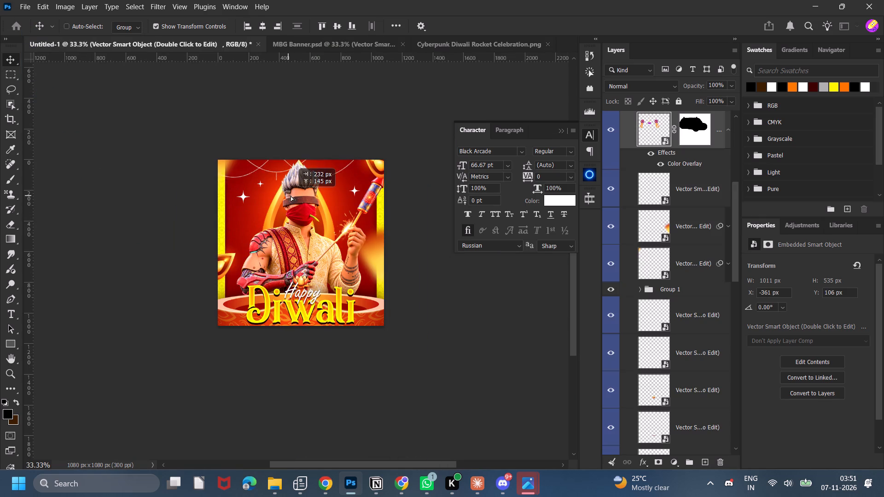
drag(291, 196, 321, 200)
click(265, 20)
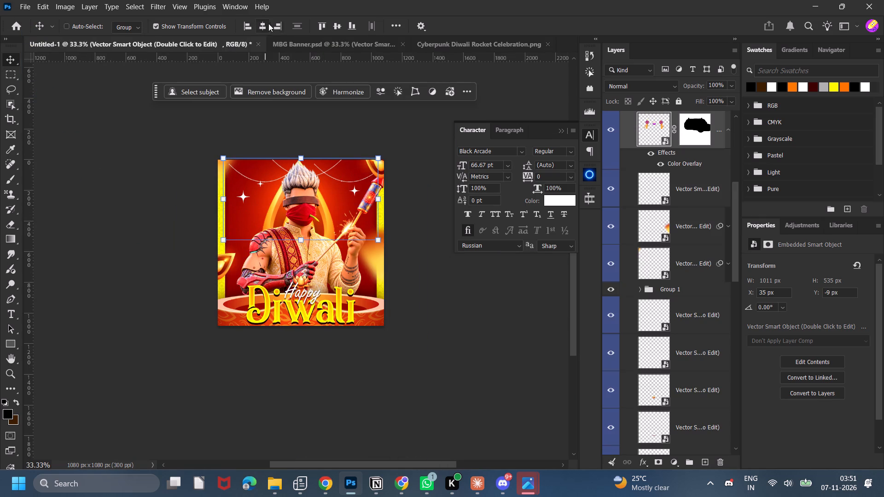
click(322, 30)
drag(401, 122, 403, 113)
Move the masked hanging lights layer below the character layer and its Smart Filters, directly above Layer 2.
drag(652, 121, 653, 323)
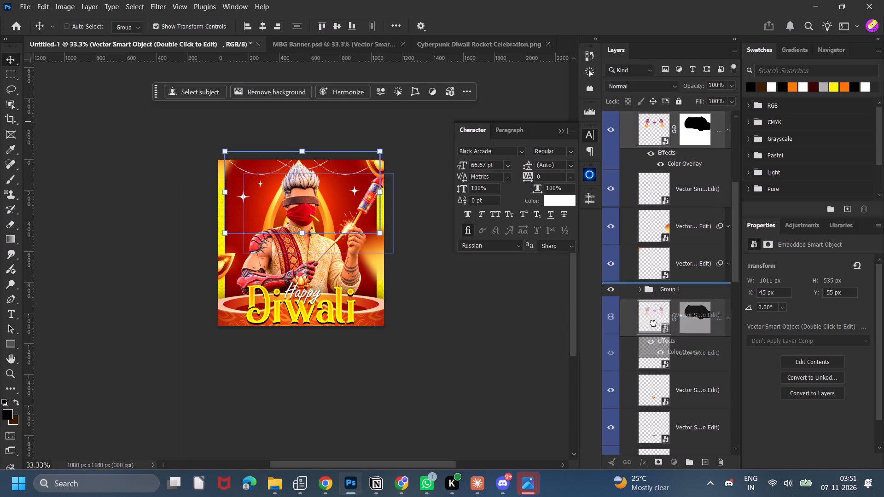
drag(653, 323, 655, 496)
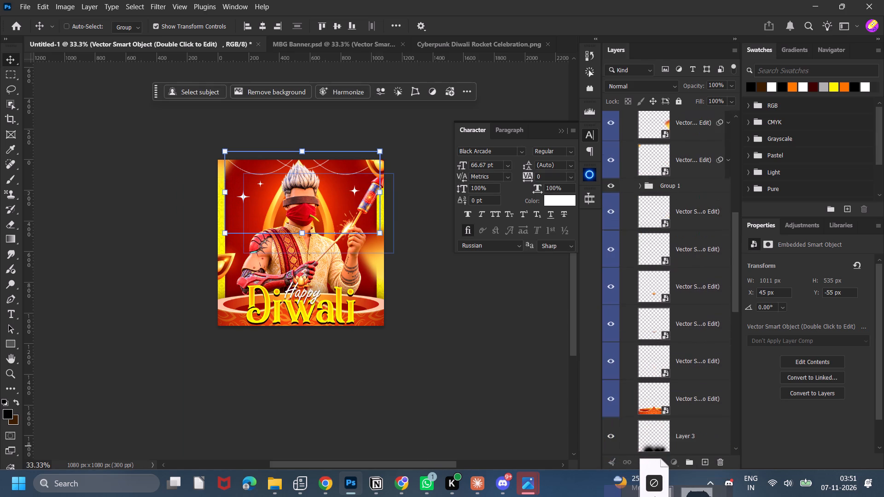
drag(655, 496, 655, 393)
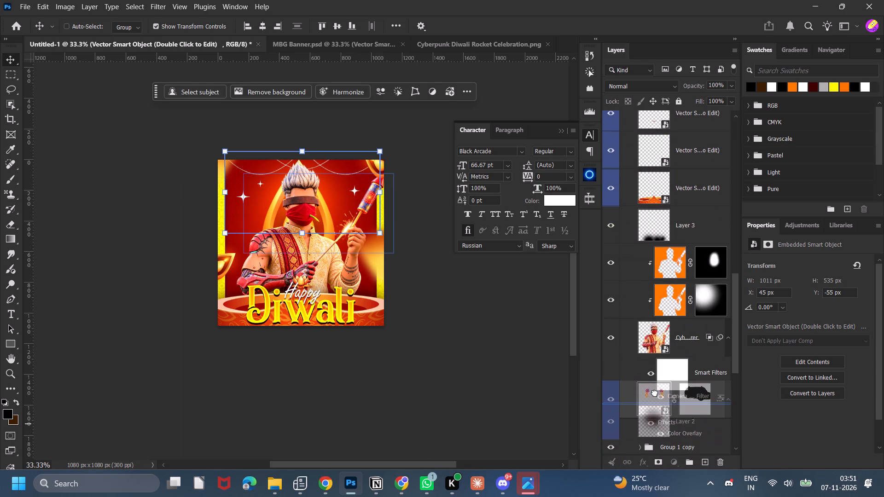
drag(655, 393, 653, 398)
click(451, 283)
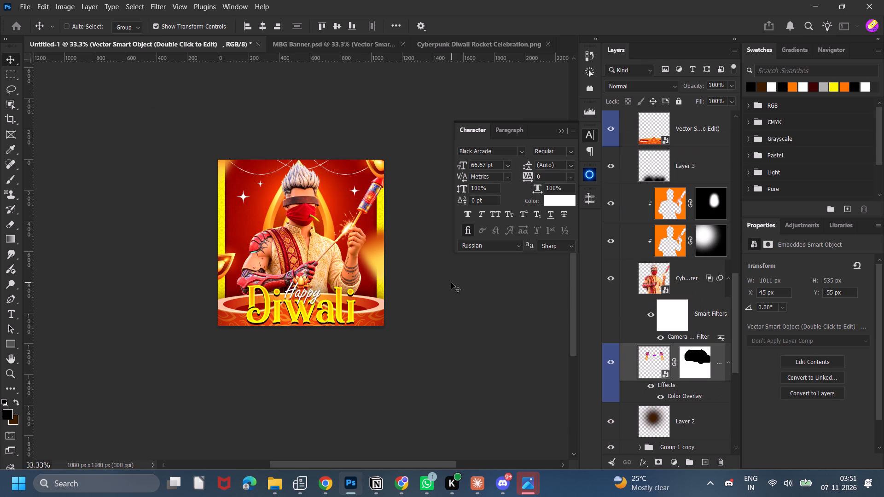
click(451, 283)
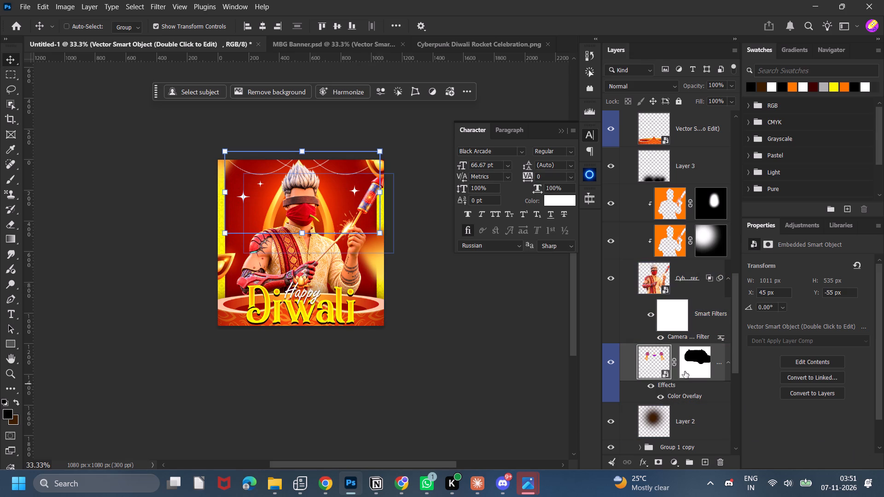
Open the hanging lights smart object's contents to check the lantern artwork, and return to the Diwali post.
double_click(664, 376)
key(ctrl+z)
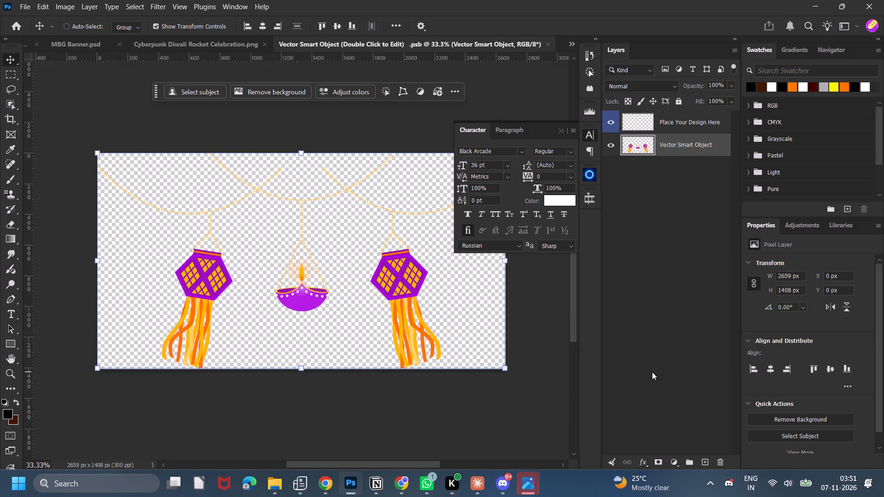
click(550, 45)
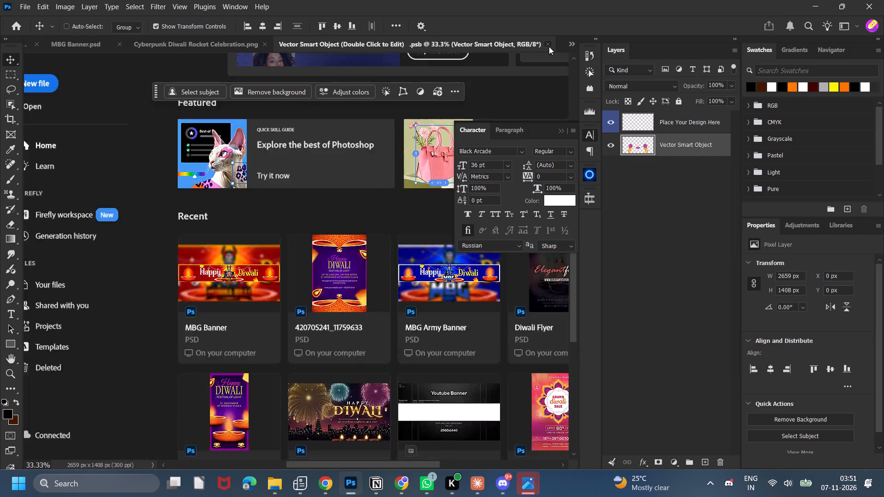
click(421, 116)
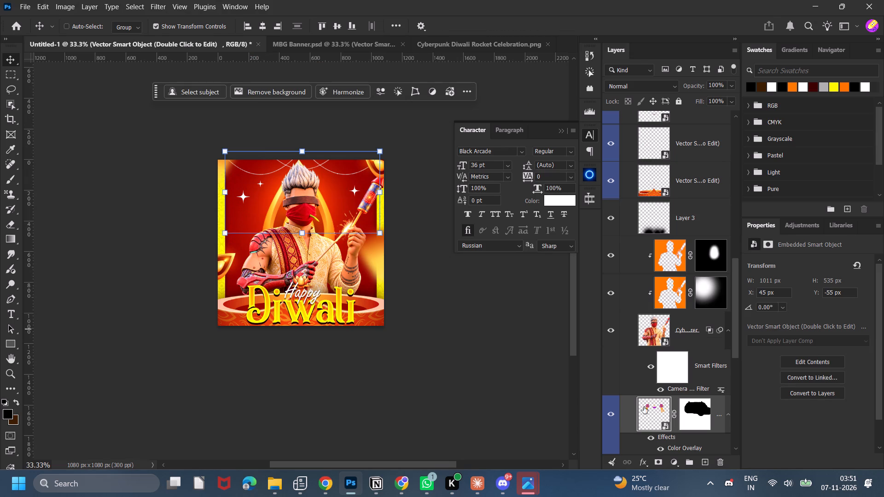
Duplicate the hanging lights layer and delete the copy's layer mask.
alt+drag(650, 409, 649, 393)
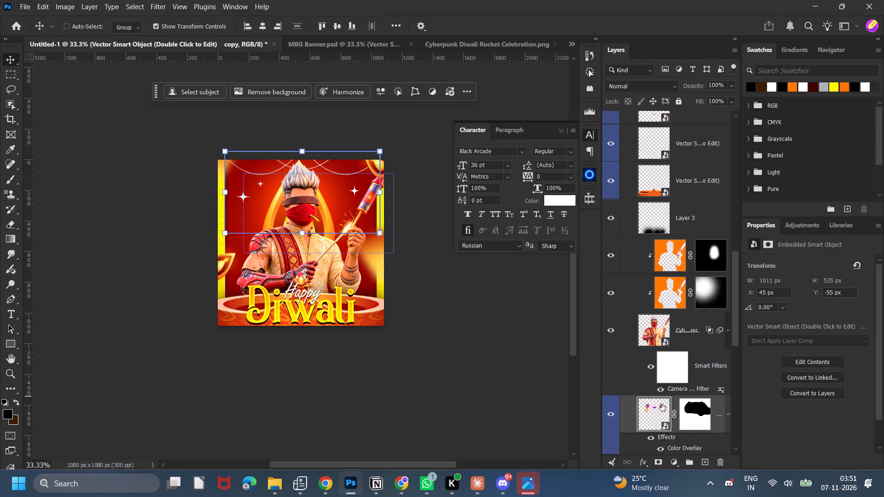
scroll(662, 404, down, 2)
click(691, 392)
key(Delete)
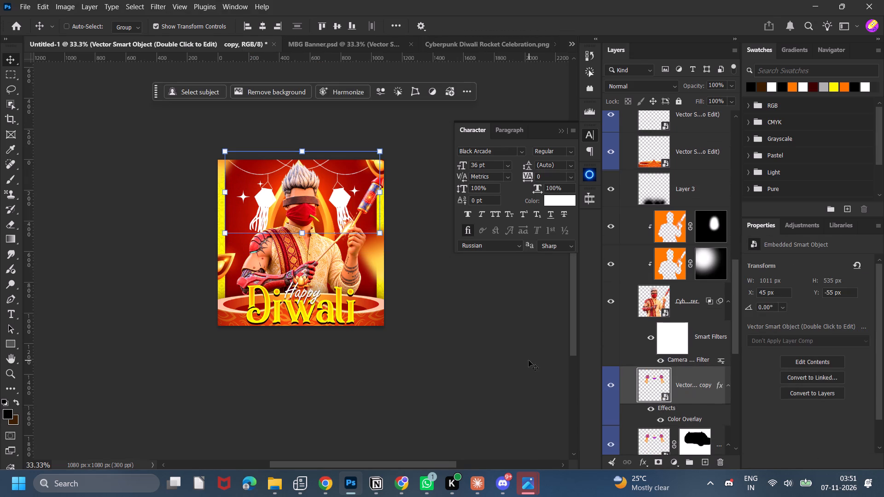
Add a black layer mask that hides the whole hanging lights copy.
click(529, 360)
key(ctrl+z)
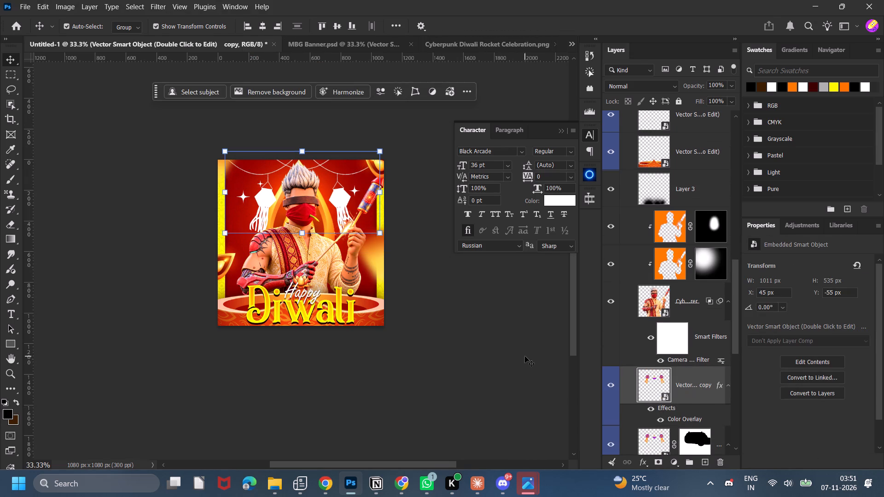
click(525, 356)
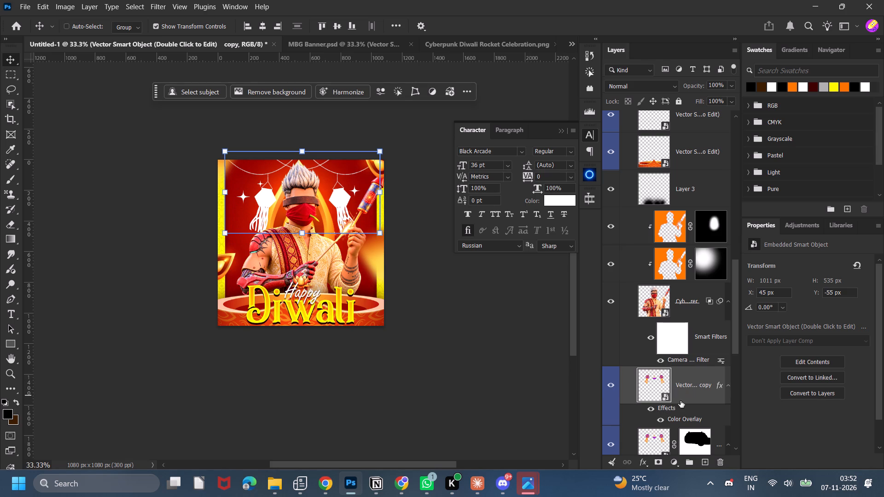
alt+click(662, 460)
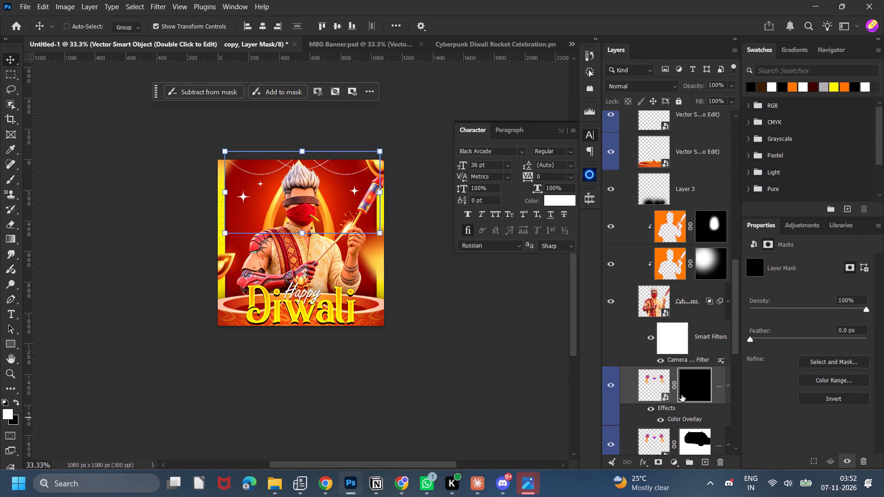
Turn off the layer effects, including Color Overlay, on the hanging lights copy.
click(655, 409)
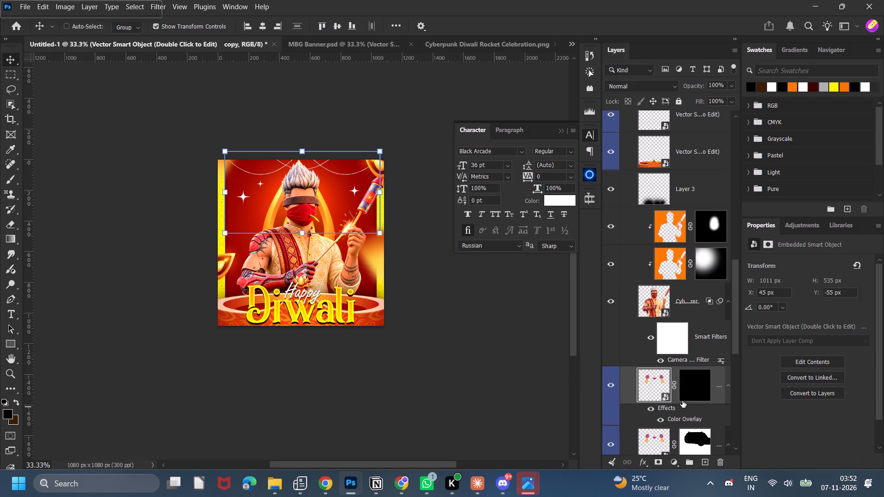
click(651, 412)
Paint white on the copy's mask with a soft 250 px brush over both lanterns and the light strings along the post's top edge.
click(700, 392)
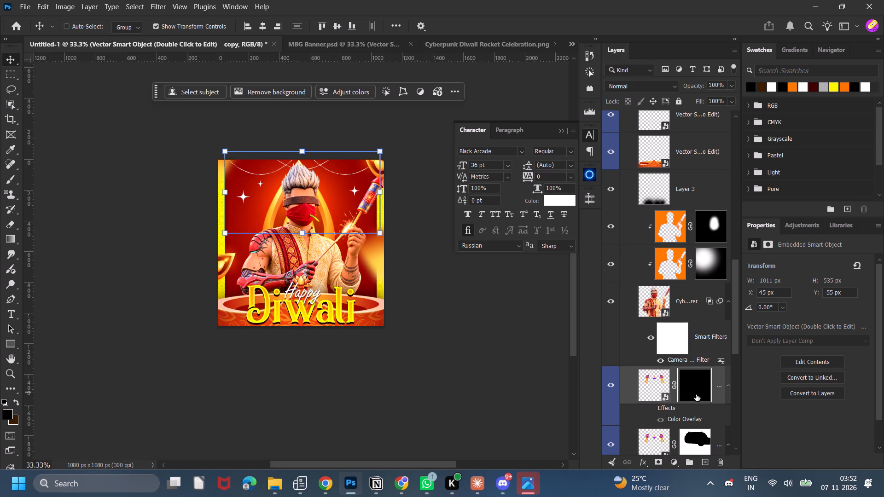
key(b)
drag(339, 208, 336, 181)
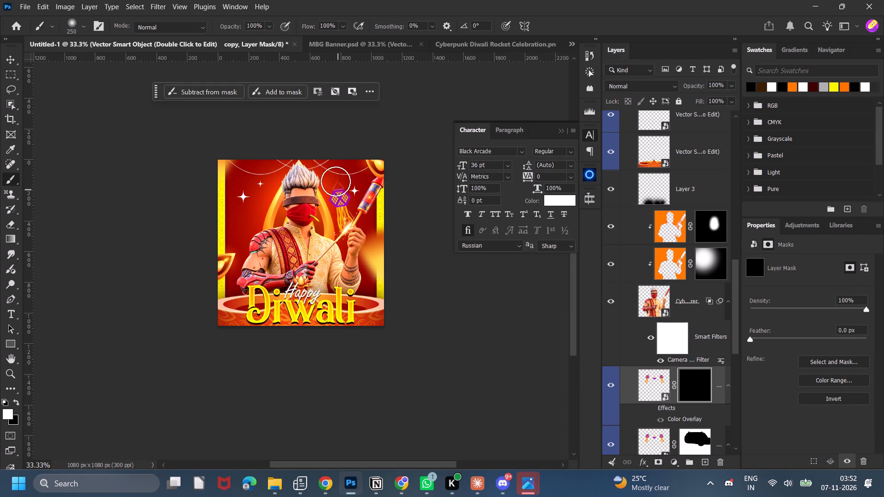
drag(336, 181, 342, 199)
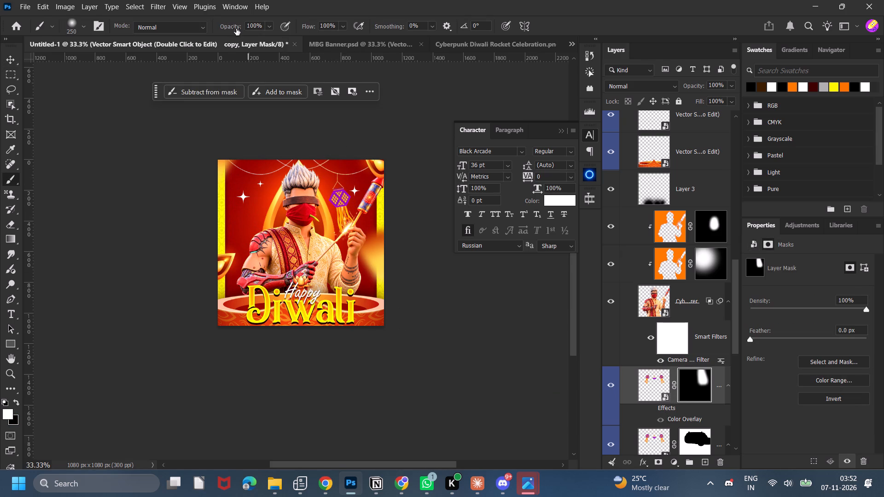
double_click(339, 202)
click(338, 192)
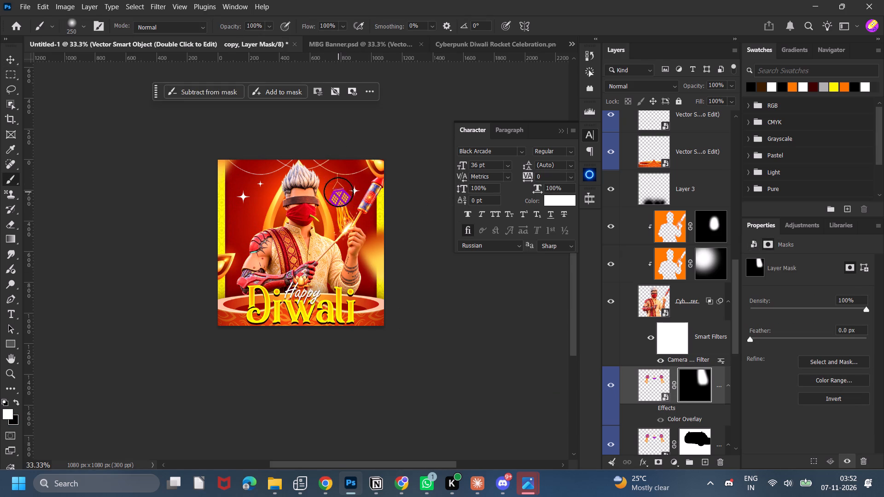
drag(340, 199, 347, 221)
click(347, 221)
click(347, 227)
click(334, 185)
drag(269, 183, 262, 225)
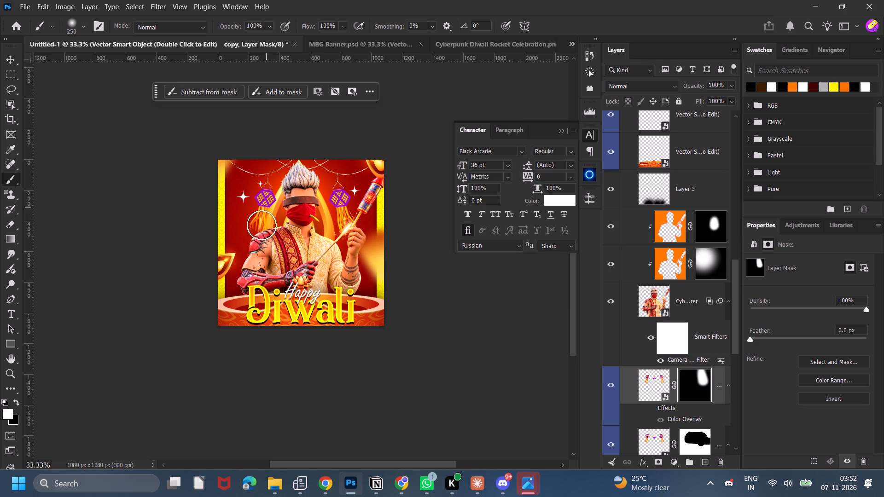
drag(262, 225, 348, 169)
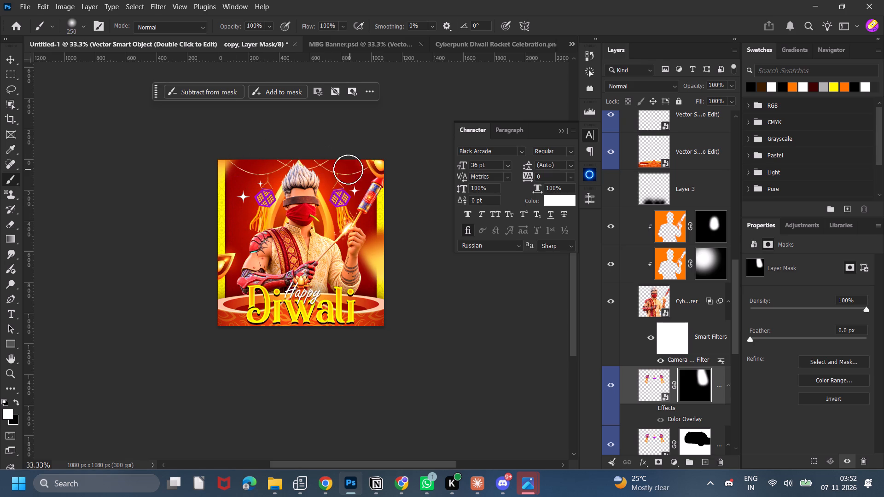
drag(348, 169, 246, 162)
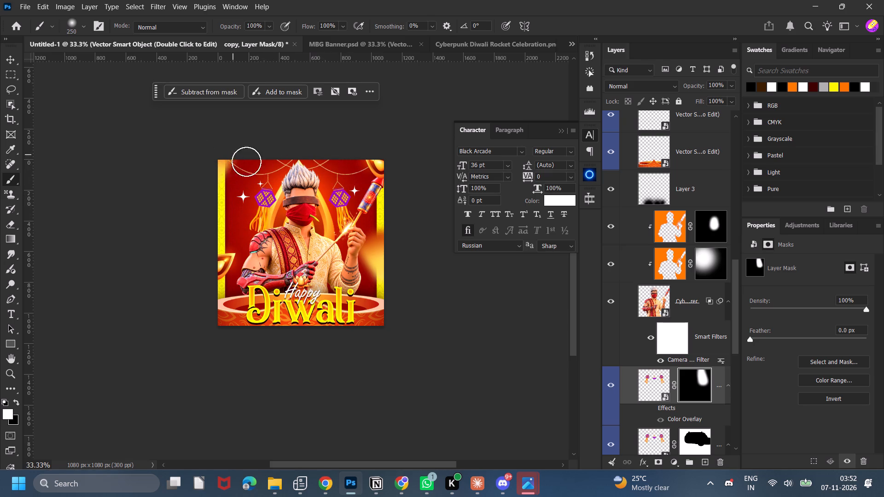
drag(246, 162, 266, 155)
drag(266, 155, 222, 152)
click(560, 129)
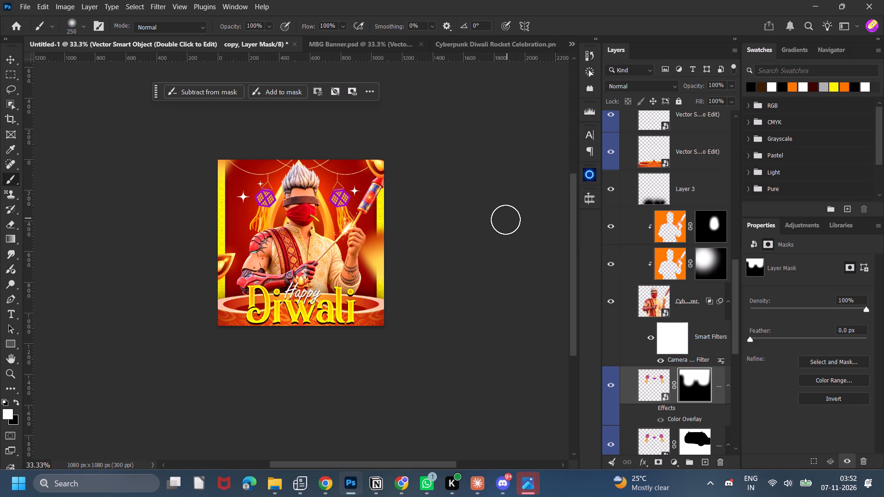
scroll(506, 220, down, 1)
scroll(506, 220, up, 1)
Fill the hanging lights copy's layer mask entirely with white.
key(x)
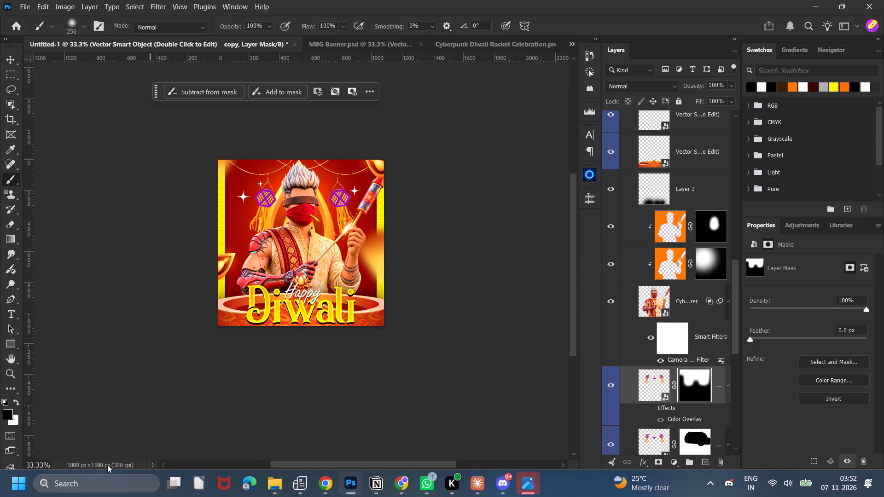
key(alt+BackSpace)
key(x)
key(alt+BackSpace)
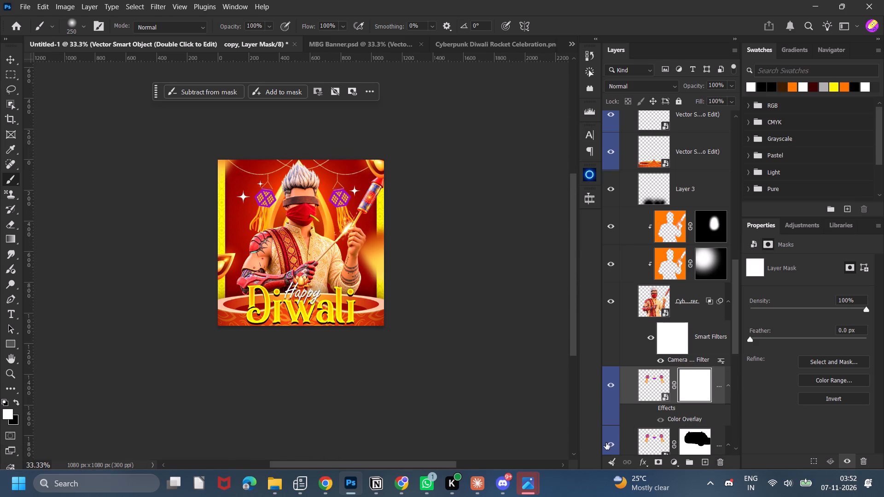
Turn off the layer effects on the original masked hanging lights layer beneath the copy.
click(610, 444)
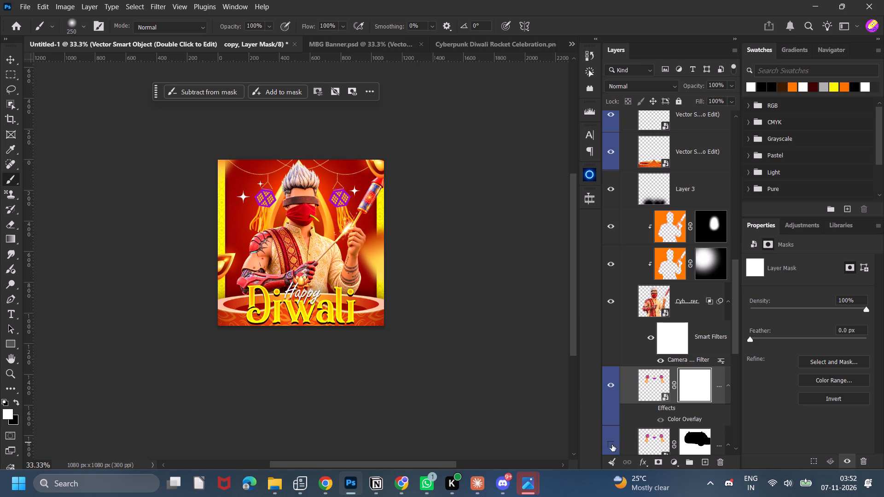
click(612, 445)
scroll(620, 438, down, 2)
click(651, 438)
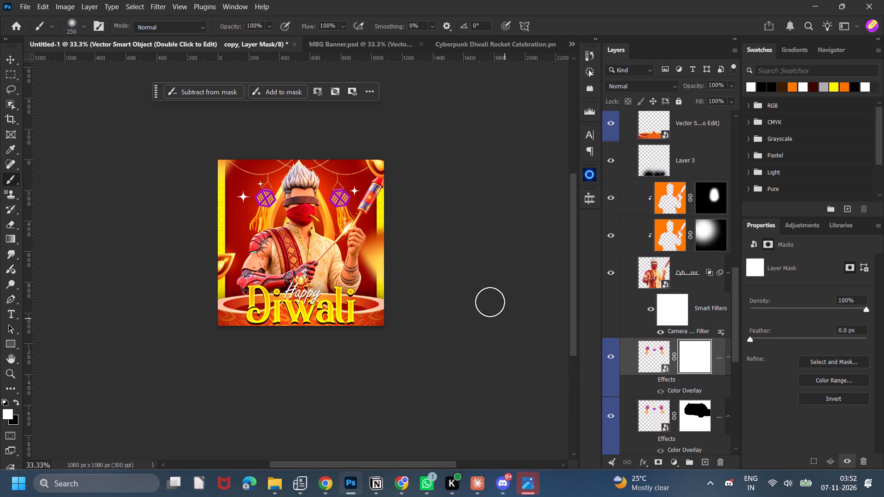
Hide and reshow Group 1 to check what it contributes to the post.
click(13, 61)
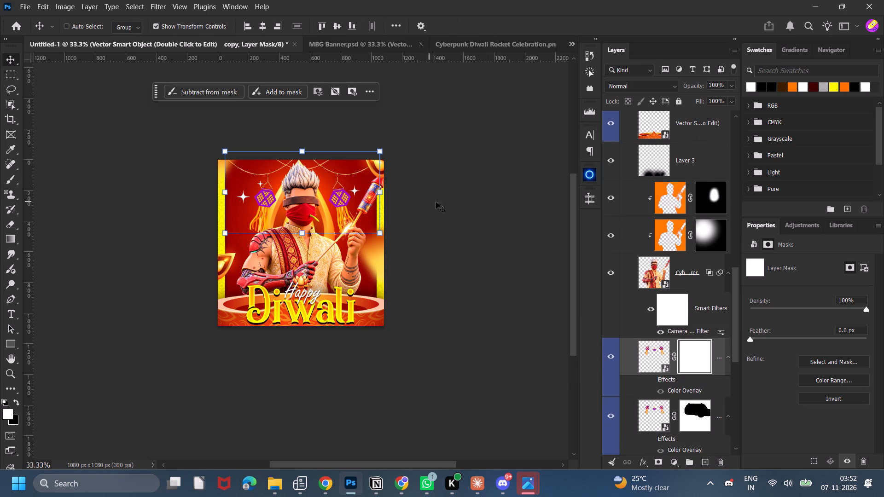
click(438, 202)
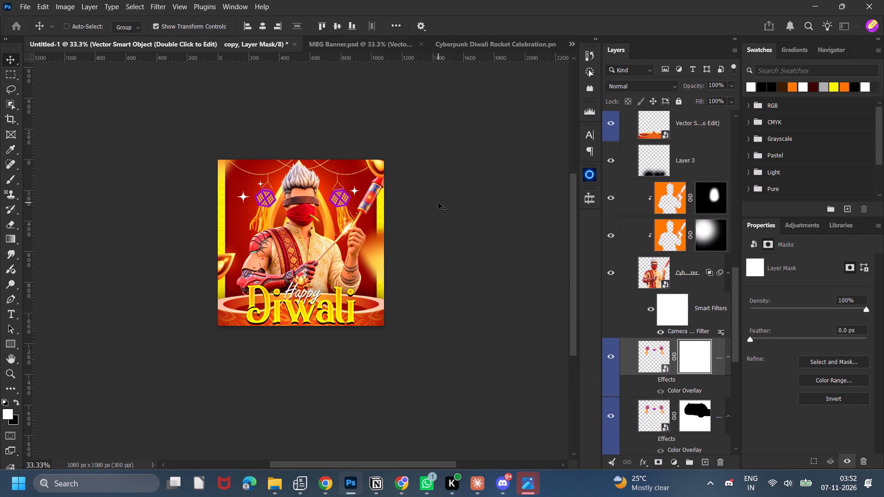
click(438, 202)
scroll(623, 191, up, 3)
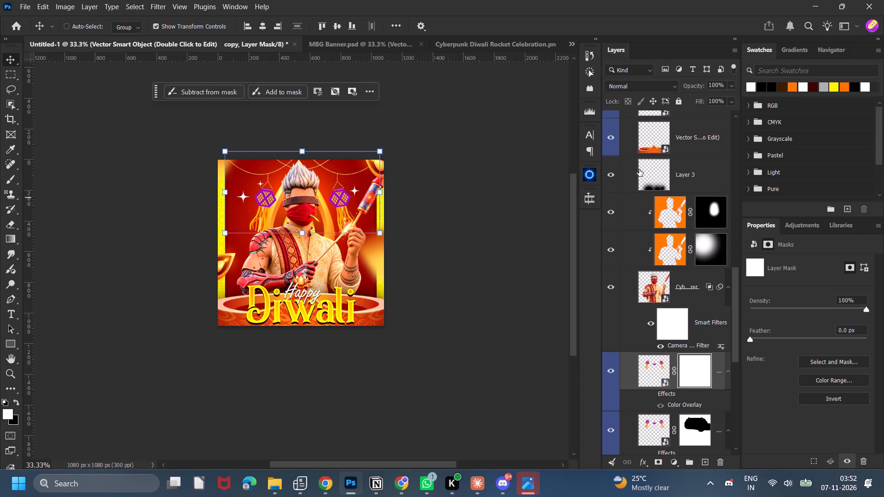
scroll(639, 169, up, 6)
scroll(745, 205, up, 20)
scroll(745, 205, up, 1)
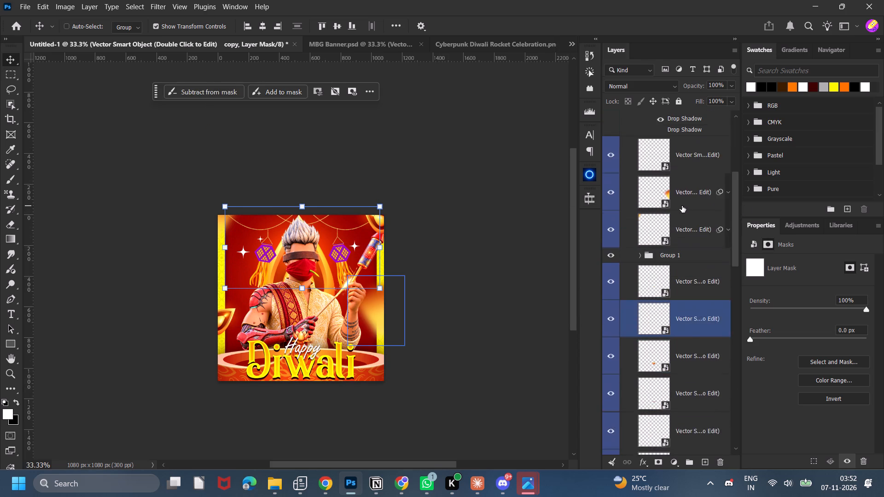
scroll(677, 206, up, 5)
click(610, 328)
click(610, 328)
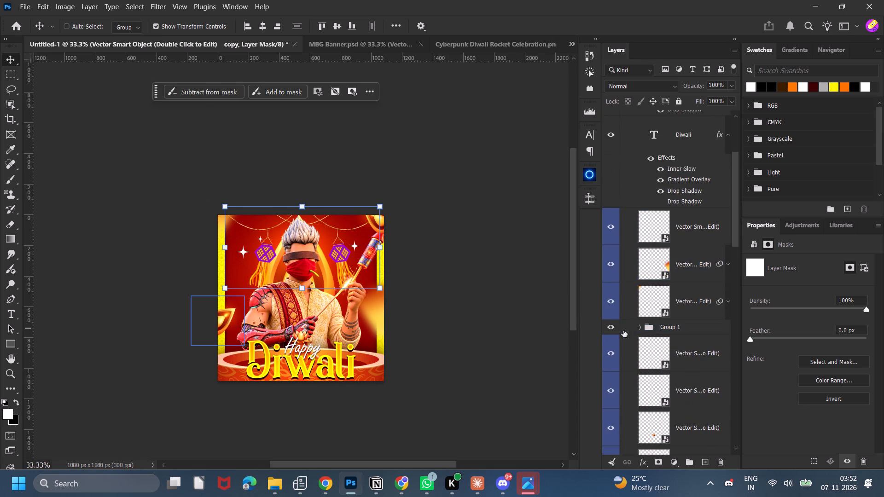
Add a very dark brown Solid Color fill layer directly above the large diya at the base of the post.
scroll(645, 331, down, 13)
click(685, 336)
click(673, 460)
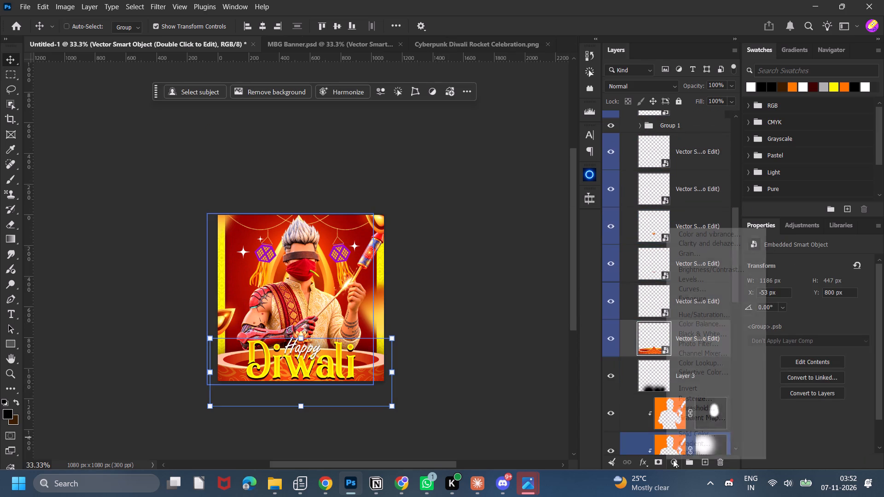
click(685, 436)
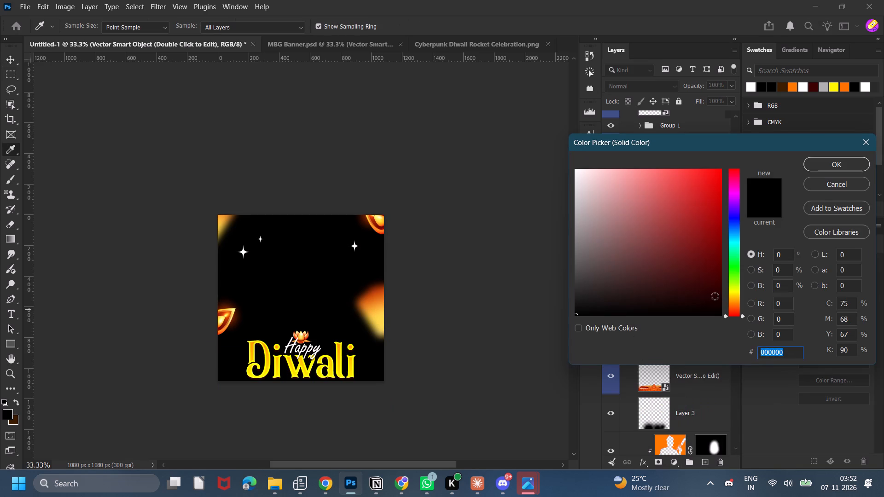
drag(718, 298, 729, 297)
click(734, 305)
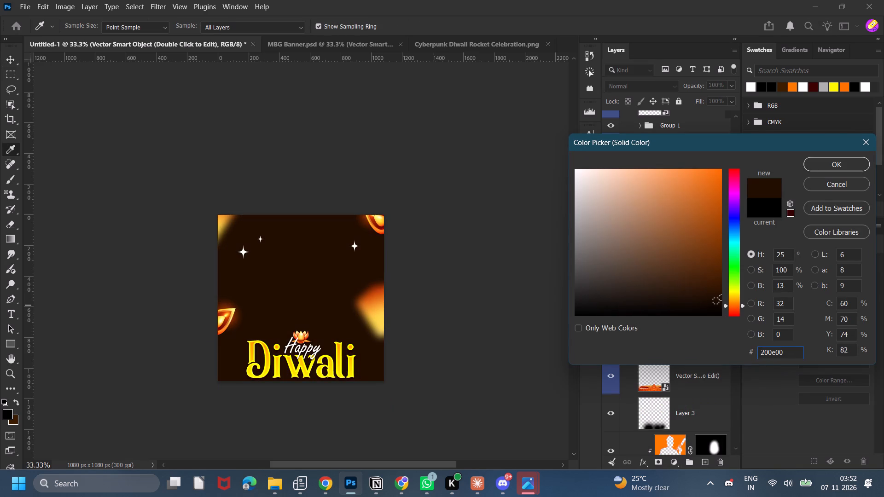
drag(715, 298, 729, 295)
click(837, 164)
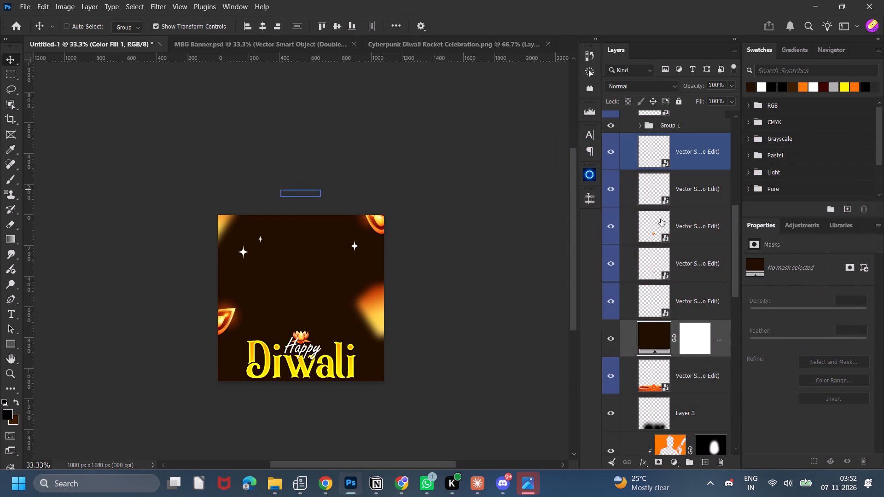
Fill the dark brown fill layer's mask with black.
click(697, 345)
key(x)
key(alt+BackSpace)
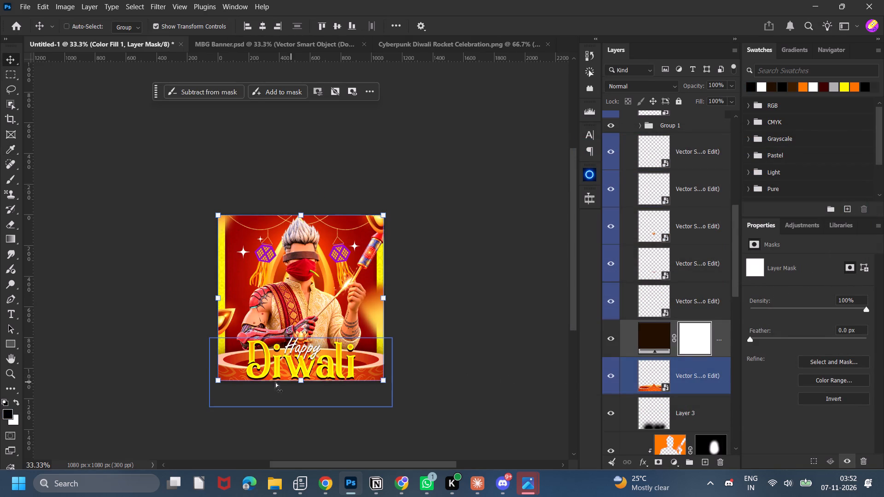
Paint white on the fill layer's mask with a soft 1600 px brush just below the canvas, fading dark brown shading into the post's bottom edge.
key(ctrl+minus)
key(b)
key(x)
scroll(367, 378, down, 7)
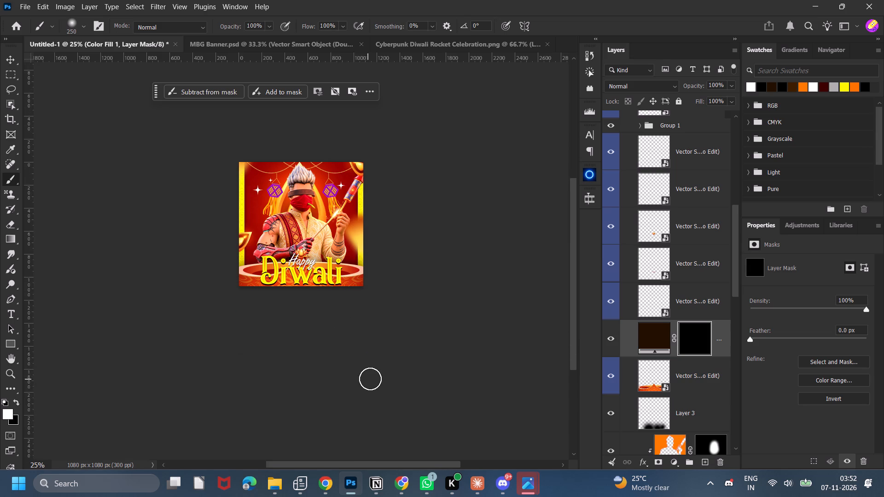
key(bracketright)
key(bracketright)
key(bracketright)
key(bracketright)
key(bracketright)
key(bracketright)
key(bracketright)
key(bracketright)
key(bracketright)
key(bracketright)
key(bracketright)
key(bracketright)
key(bracketright)
key(bracketright)
click(255, 355)
click(207, 358)
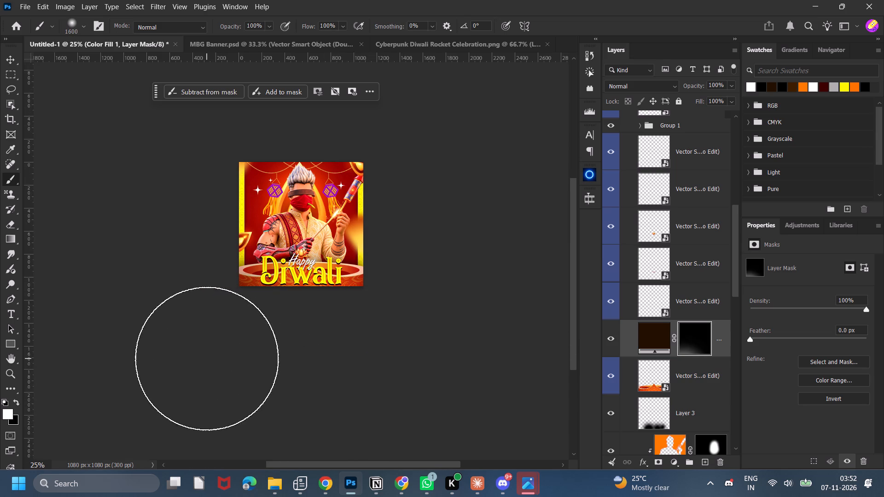
click(269, 376)
click(281, 376)
drag(294, 375, 305, 374)
click(320, 371)
click(323, 370)
click(346, 373)
drag(375, 372, 390, 367)
drag(422, 354, 430, 348)
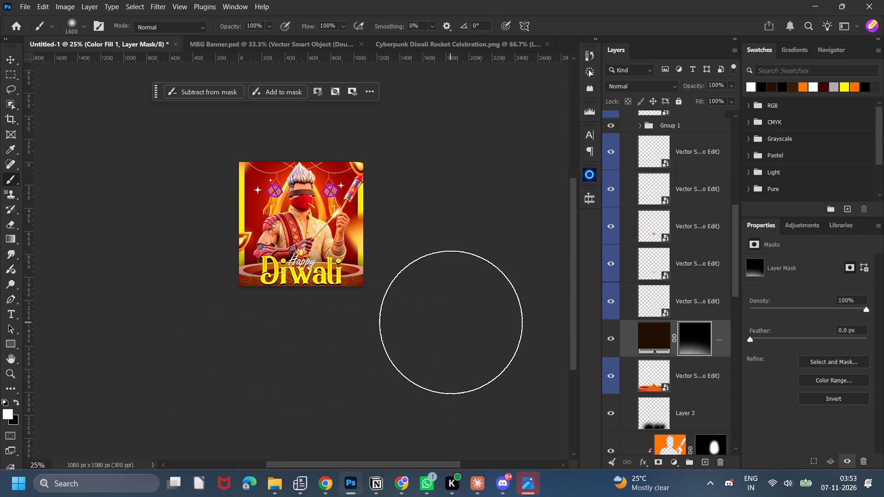
click(451, 321)
click(458, 311)
drag(420, 370, 414, 375)
drag(392, 386, 387, 387)
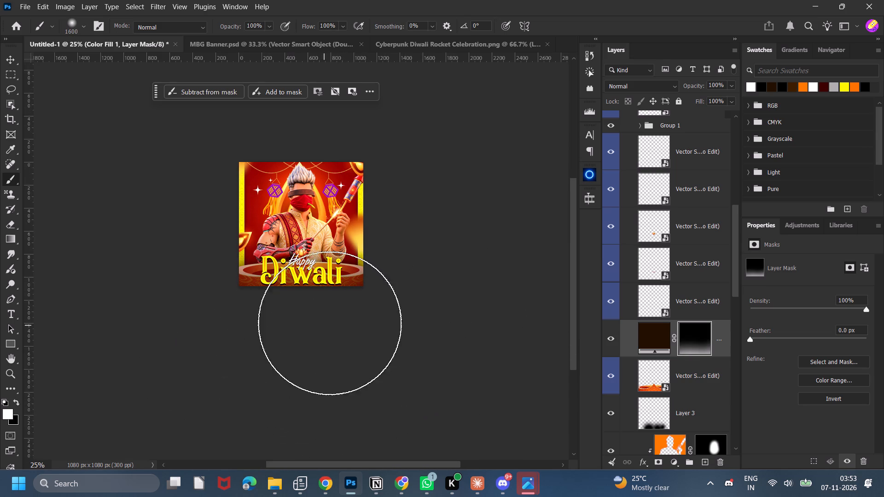
Lower the brush opacity to 43% and dab white on the mask beneath the Diwali text, enlarging the soft brush to 1400 px.
drag(224, 26, 192, 43)
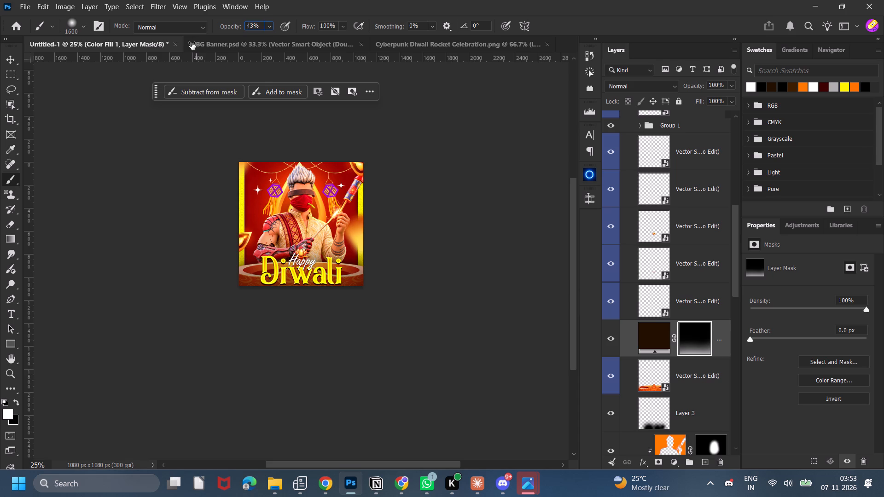
drag(192, 43, 191, 42)
key(bracketleft)
key(bracketleft)
key(bracketleft)
key(bracketleft)
key(bracketleft)
key(bracketleft)
key(bracketleft)
key(bracketleft)
key(bracketleft)
click(298, 294)
key(bracketright)
key(bracketright)
key(bracketright)
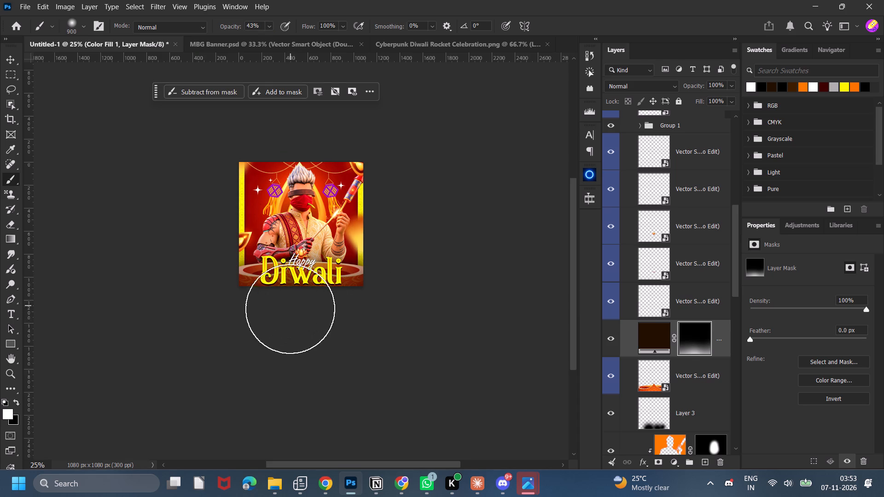
key(bracketright)
key(bracketright)
key(bracketright)
key(bracketright)
click(294, 327)
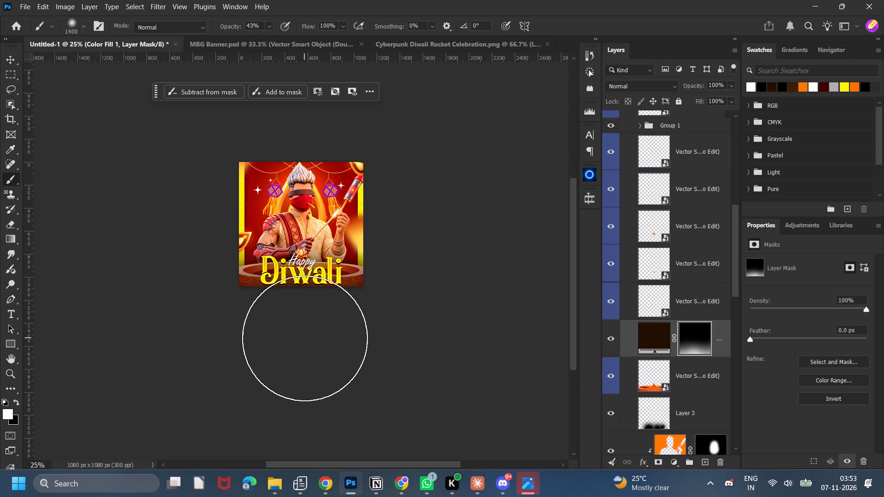
Dab more white on the brown fill layer's mask just below the canvas, reducing the soft brush to 1200 px.
click(305, 340)
click(291, 341)
click(276, 355)
click(314, 351)
click(318, 353)
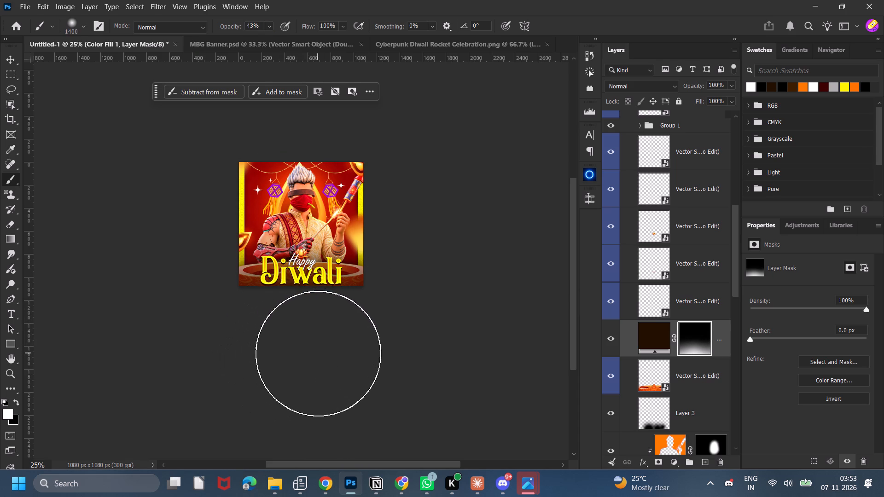
key(bracketleft)
key(bracketleft)
drag(298, 327, 298, 332)
scroll(433, 281, up, 5)
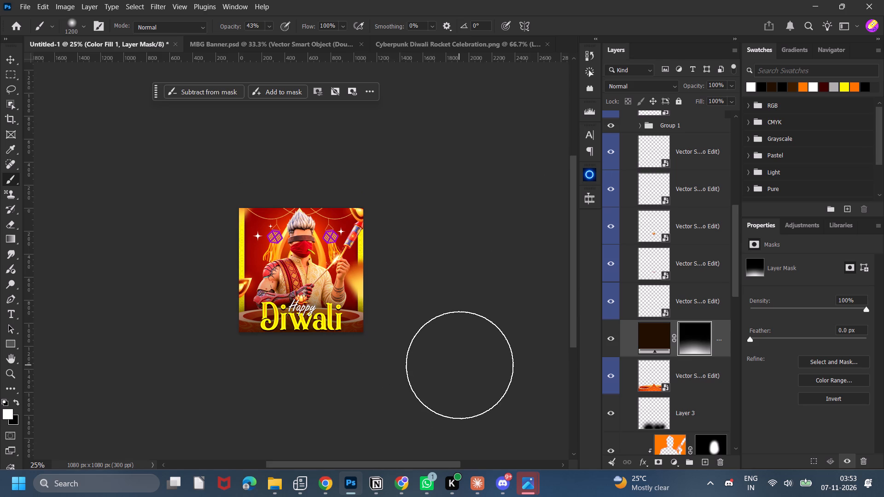
Lower the brush opacity to 29% and dab white on the mask behind the Diwali text, shrinking the brush to 500 and 400 px.
key(bracketleft)
key(bracketleft)
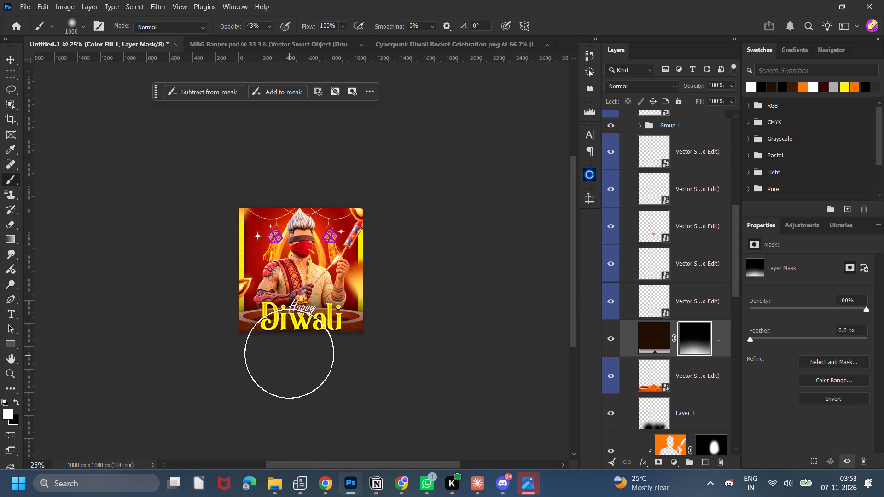
key(bracketleft)
key(bracketleft)
key(bracketleft)
drag(223, 26, 215, 29)
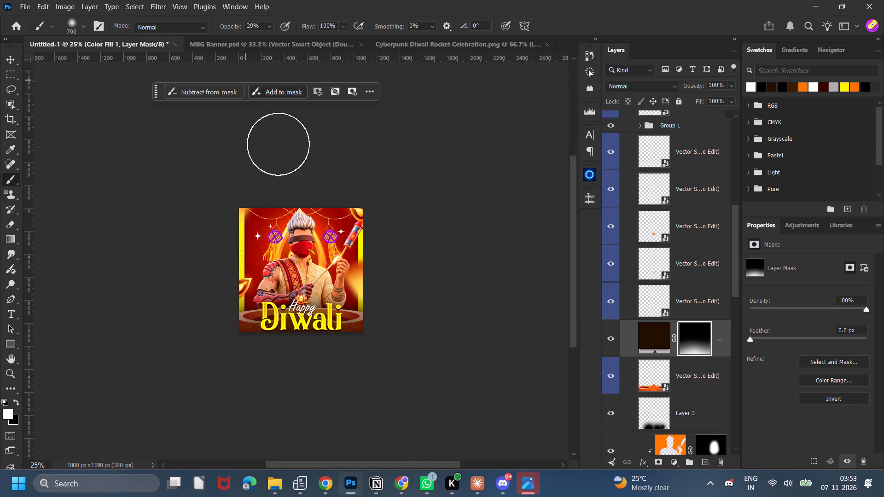
key(bracketright)
key(bracketleft)
key(bracketleft)
key(bracketleft)
click(286, 318)
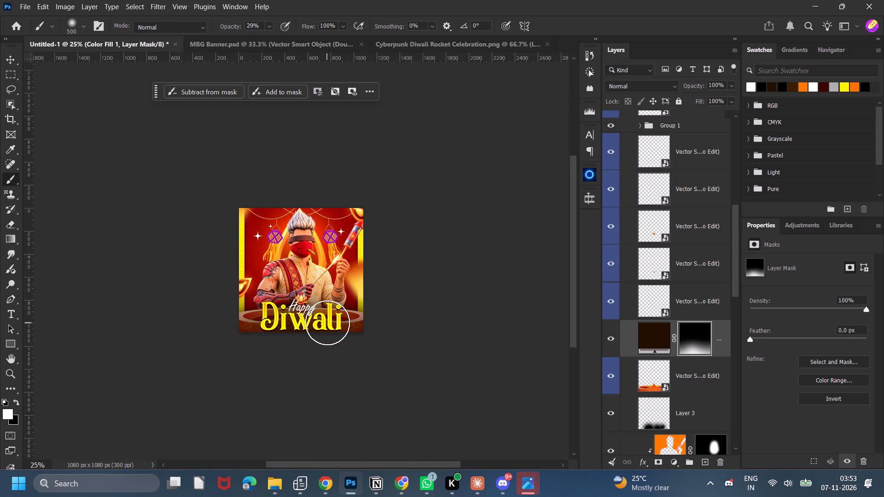
double_click(324, 319)
key(bracketleft)
click(280, 318)
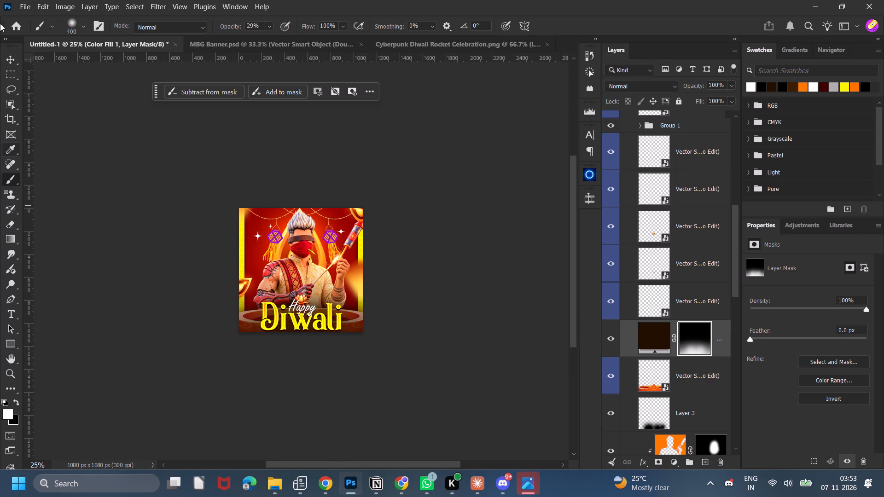
Move Group 1, the diya at the post's left edge, straight down about 336 px into the bottom-left corner.
click(9, 56)
click(327, 127)
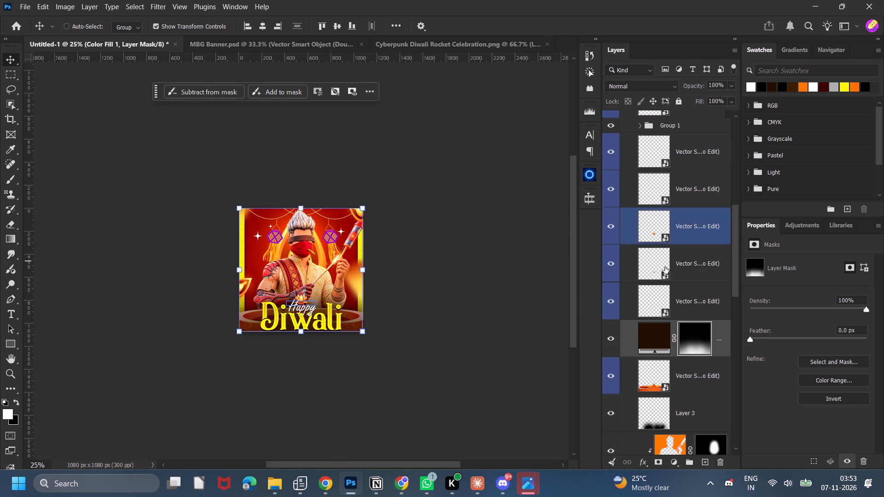
scroll(668, 271, down, 6)
scroll(663, 310, down, 20)
scroll(663, 310, down, 7)
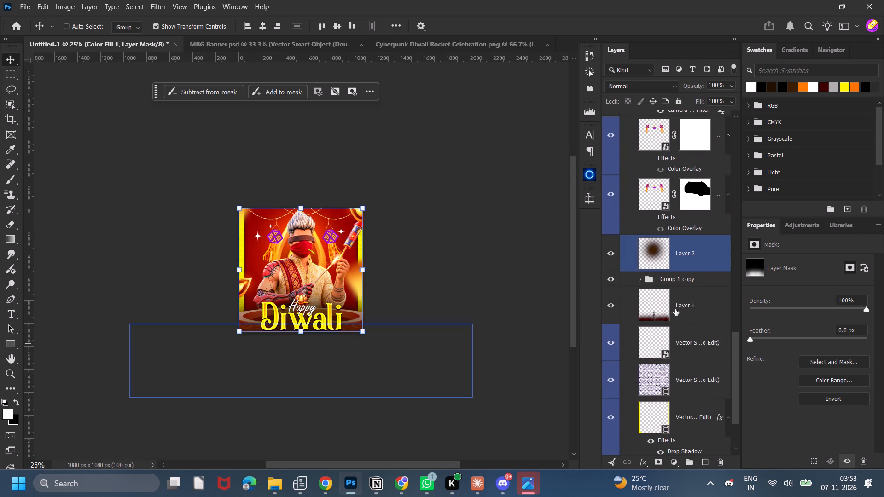
click(688, 278)
scroll(682, 295, down, 5)
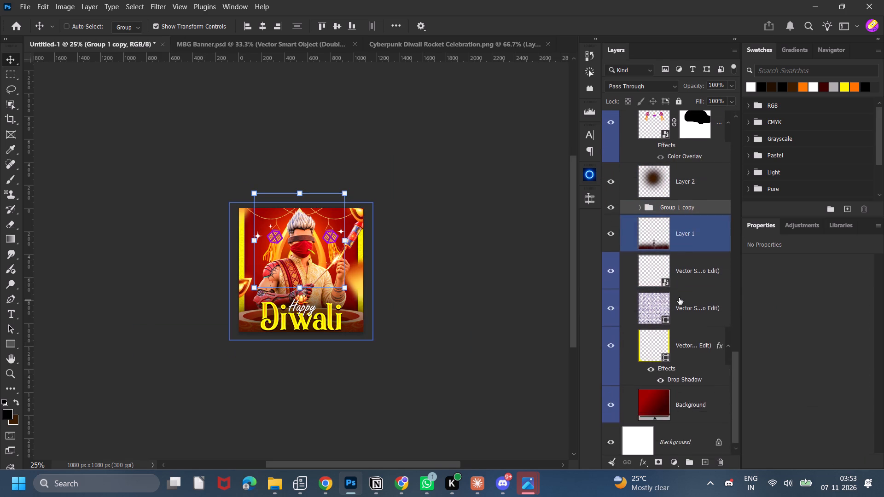
scroll(679, 300, down, 4)
scroll(676, 300, up, 12)
scroll(675, 295, up, 10)
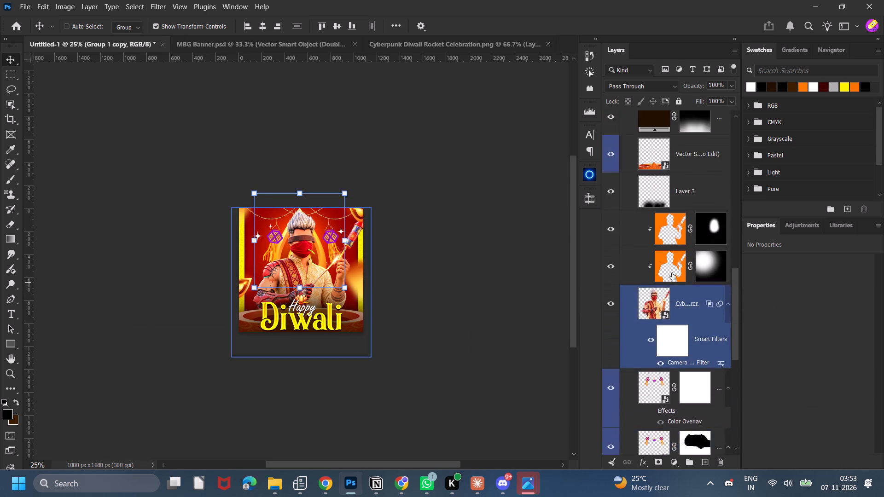
scroll(672, 273, up, 10)
scroll(665, 204, up, 12)
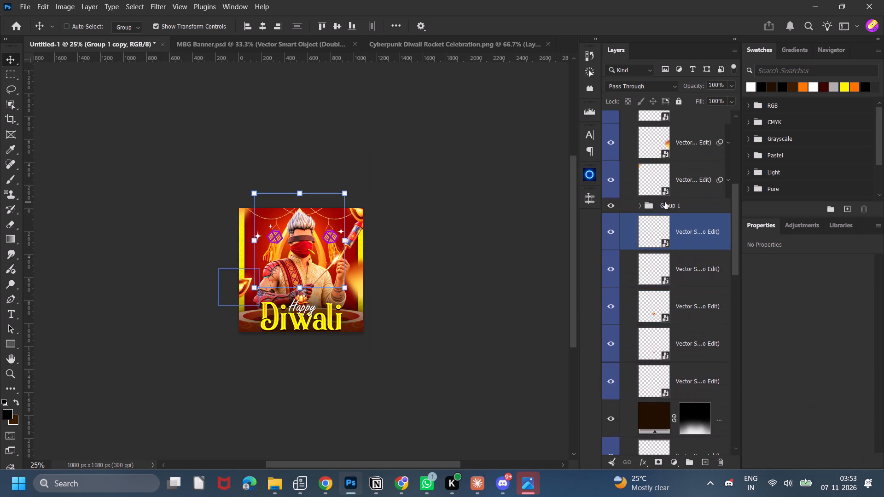
click(667, 204)
drag(545, 243, 545, 281)
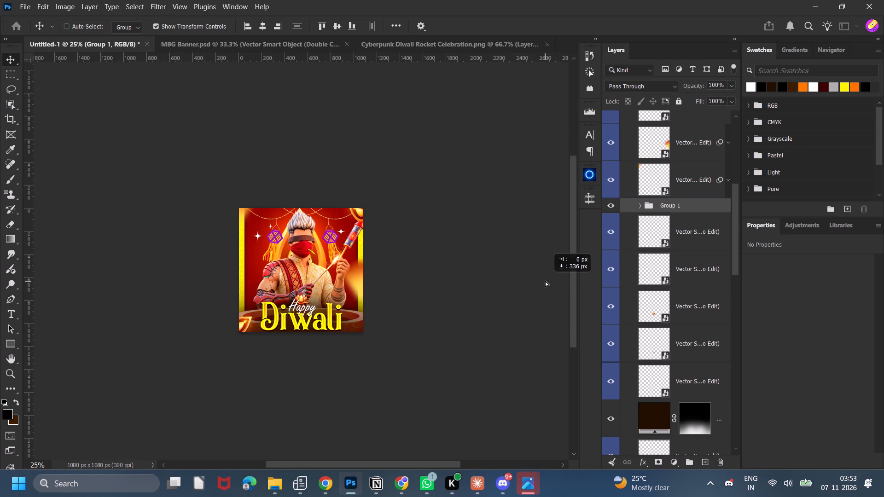
drag(545, 281, 549, 281)
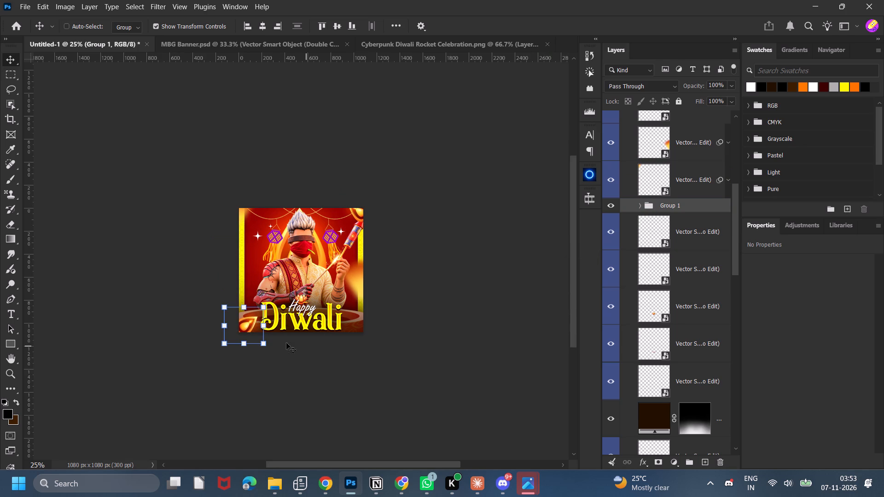
Scale the corner diya group to about 126% and shift it about 15 px right and 54 px up.
drag(223, 346, 218, 361)
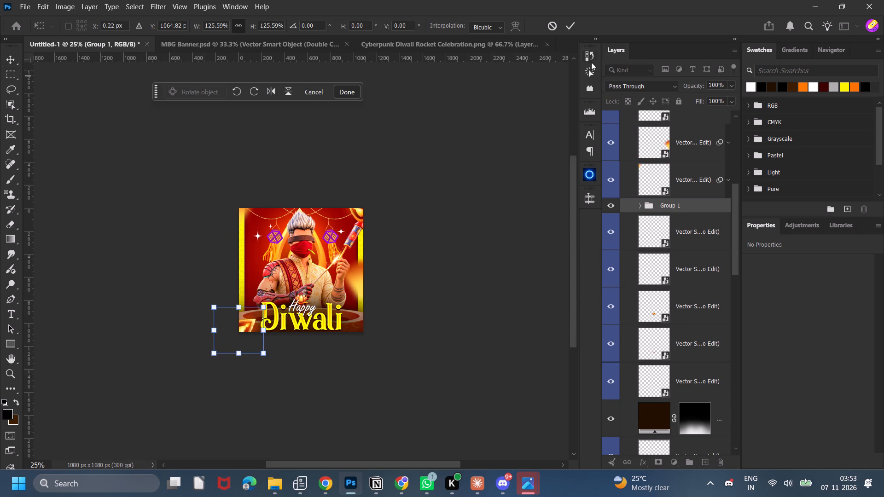
click(575, 28)
drag(435, 268, 437, 262)
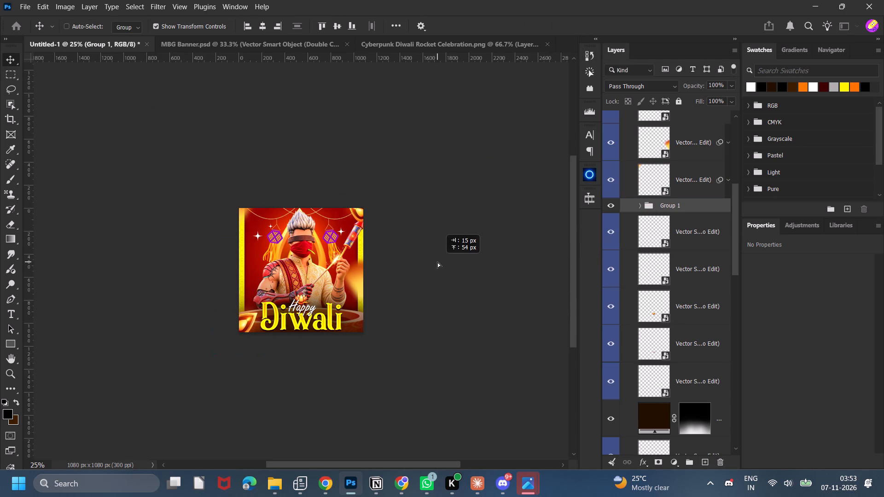
drag(437, 262, 437, 261)
click(437, 261)
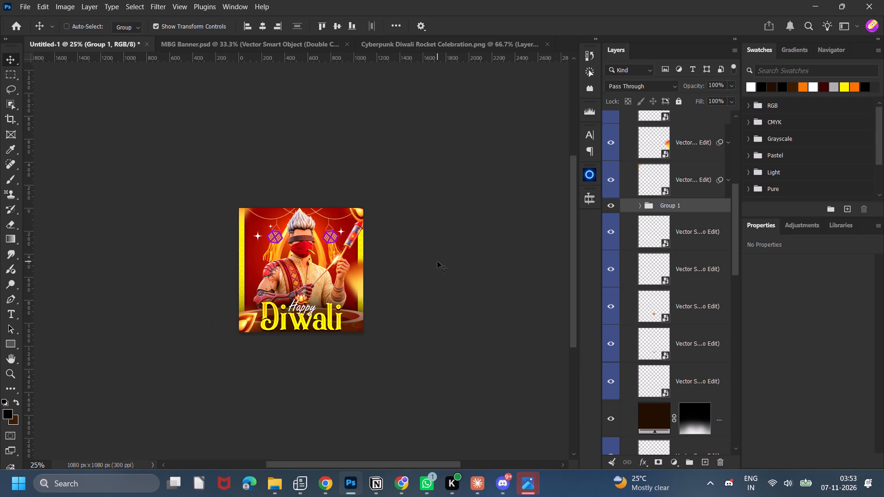
click(437, 261)
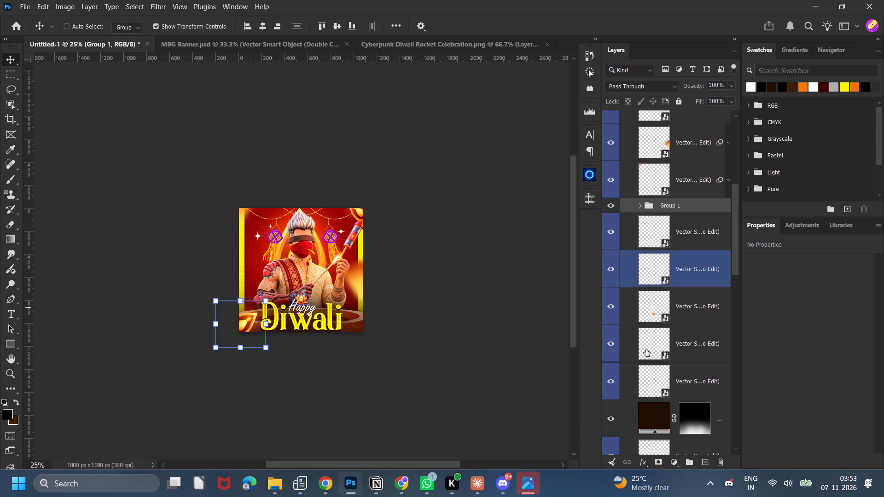
Paint white on the brown fill layer's mask just below the canvas with a 900 px brush to deepen the bottom shading.
click(690, 426)
key(b)
scroll(304, 391, down, 8)
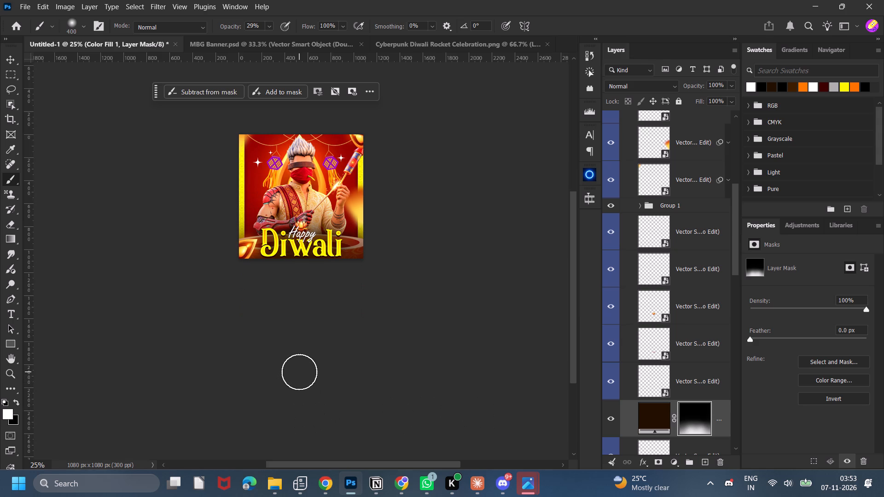
key(bracketright)
key(bracketright)
key(bracketright)
key(bracketright)
key(bracketright)
triple_click(300, 290)
click(300, 290)
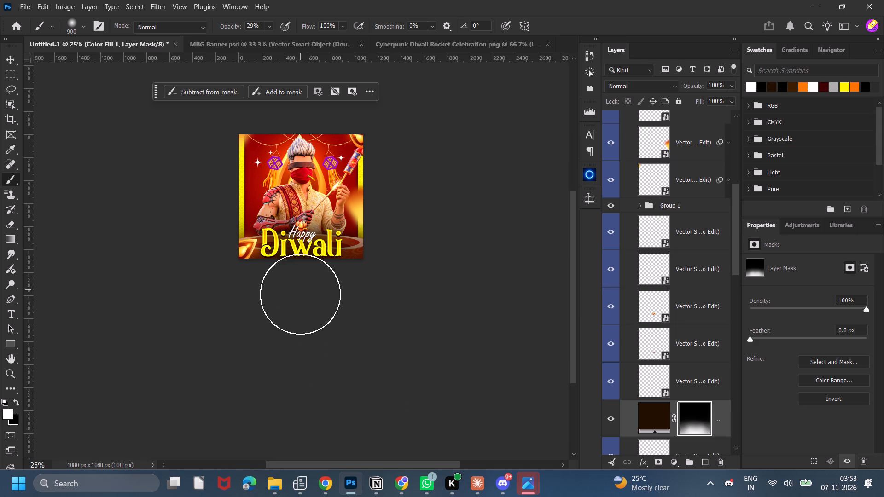
click(312, 293)
click(312, 297)
click(312, 300)
click(299, 300)
click(297, 296)
scroll(444, 363, up, 6)
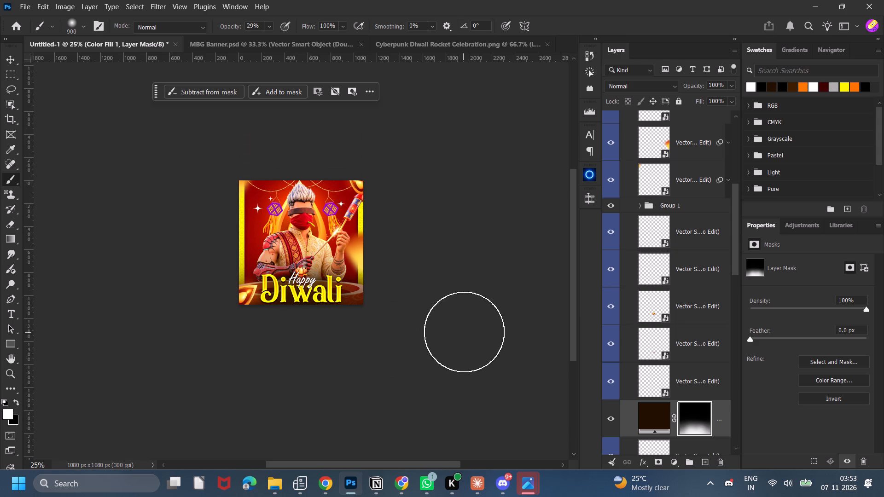
Move the yellow rounded frame straight down to a Y position of about -50 px, bringing its top corners onto the post.
click(14, 58)
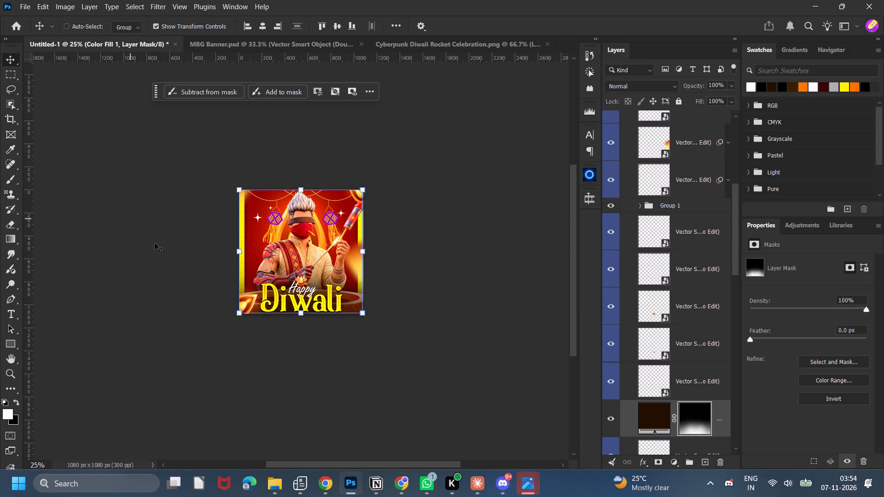
scroll(169, 254, up, 3)
click(417, 169)
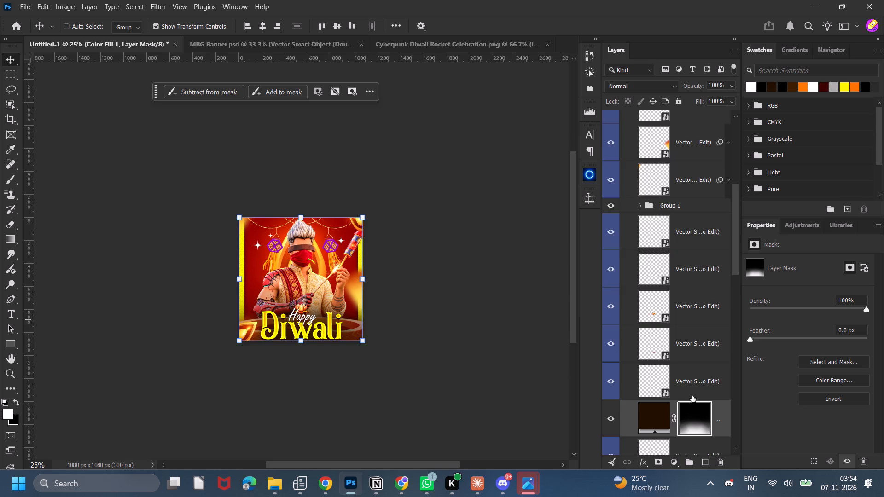
scroll(700, 396, down, 11)
scroll(684, 362, down, 20)
scroll(684, 362, down, 5)
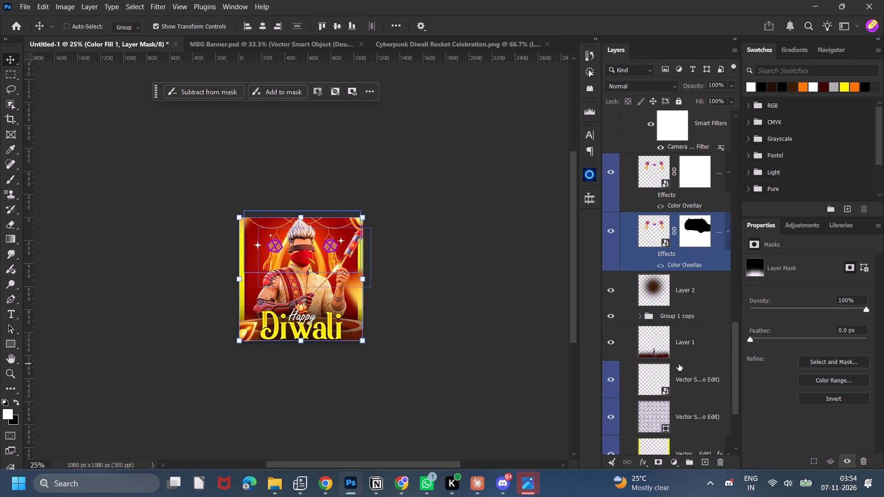
scroll(680, 363, down, 9)
click(690, 339)
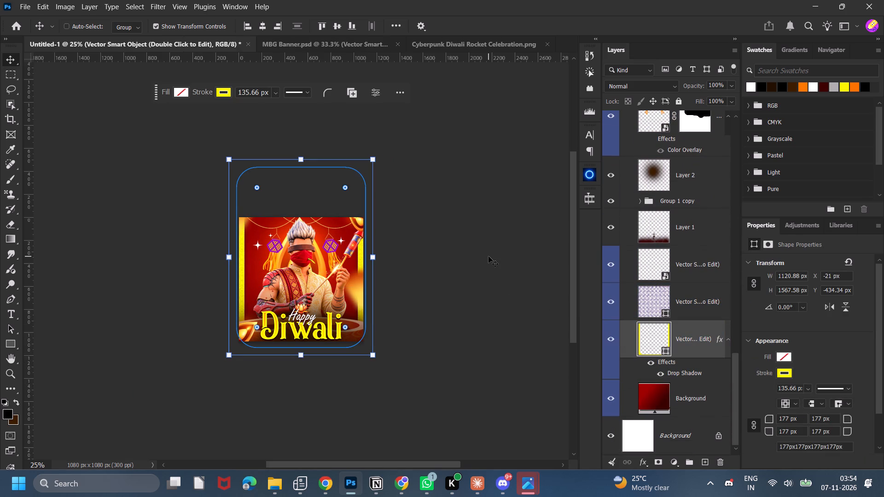
shift+drag(480, 252, 476, 305)
key(ctrl+z)
key(Down)
key(Down)
key(Down)
key(Down)
key(Down)
key(Down)
key(Down)
key(Down)
key(Down)
key(Down)
key(Down)
key(Down)
key(Down)
key(Down)
key(Down)
key(Down)
key(Down)
key(Down)
key(Down)
key(Down)
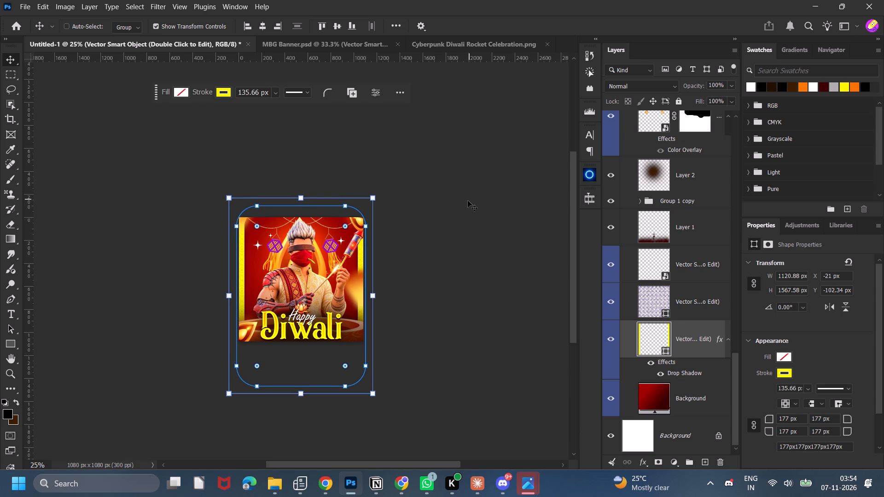
click(453, 198)
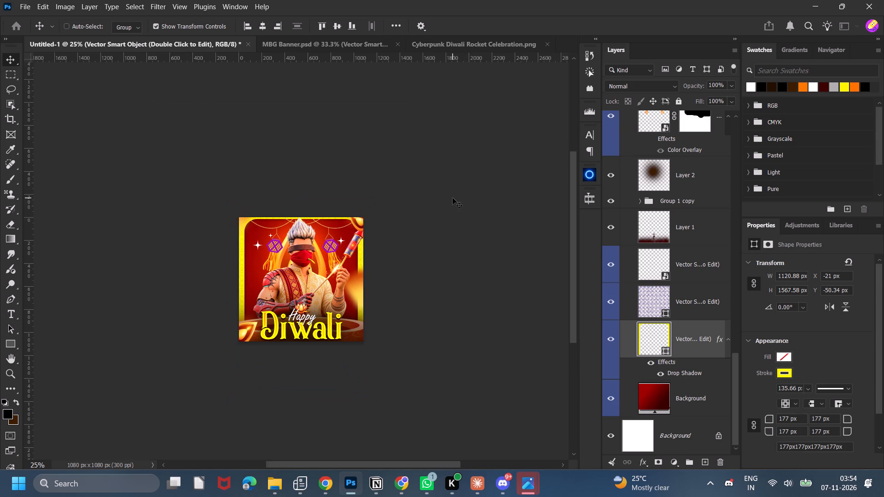
Fine-tune the yellow frame's vertical position to a Y of about -26 px.
key(Down)
key(Down)
key(Down)
click(453, 198)
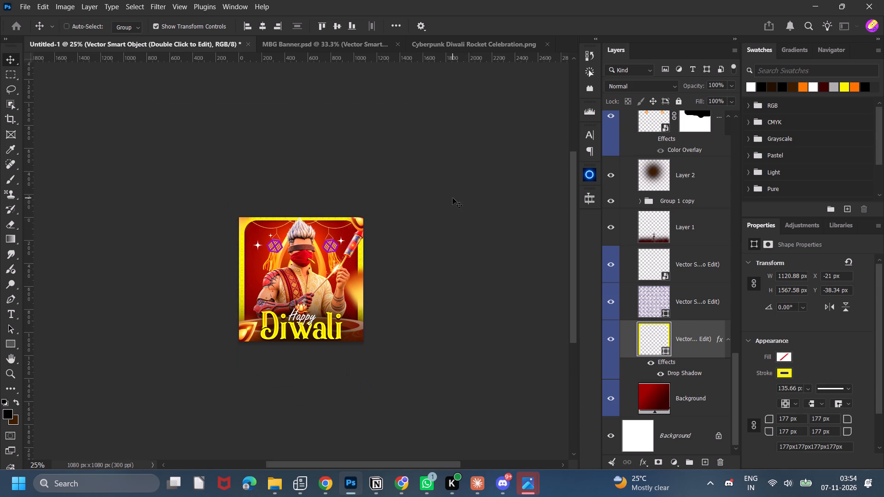
key(Down)
key(Down)
key(Down)
key(Down)
key(Down)
click(453, 198)
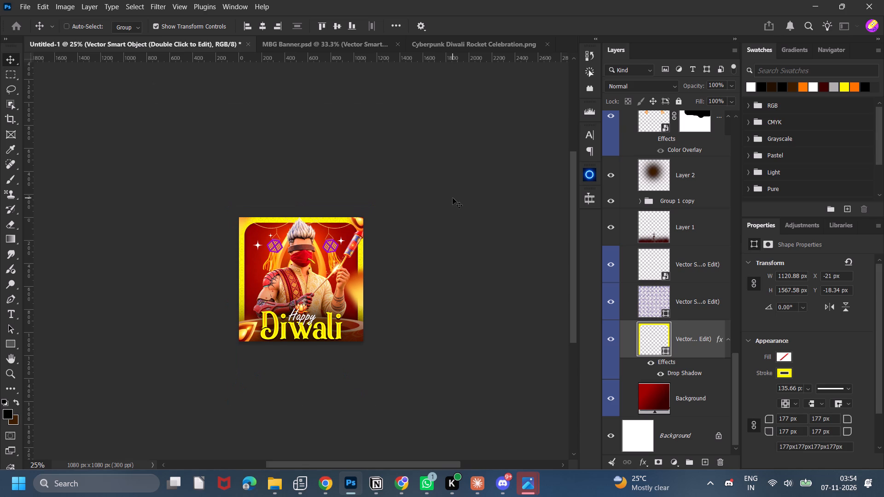
key(Up)
key(Up)
click(453, 198)
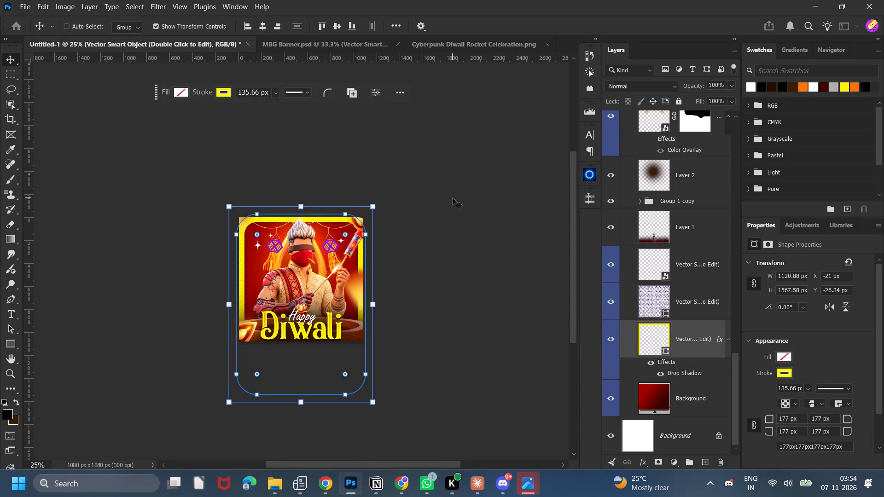
click(453, 198)
click(453, 198)
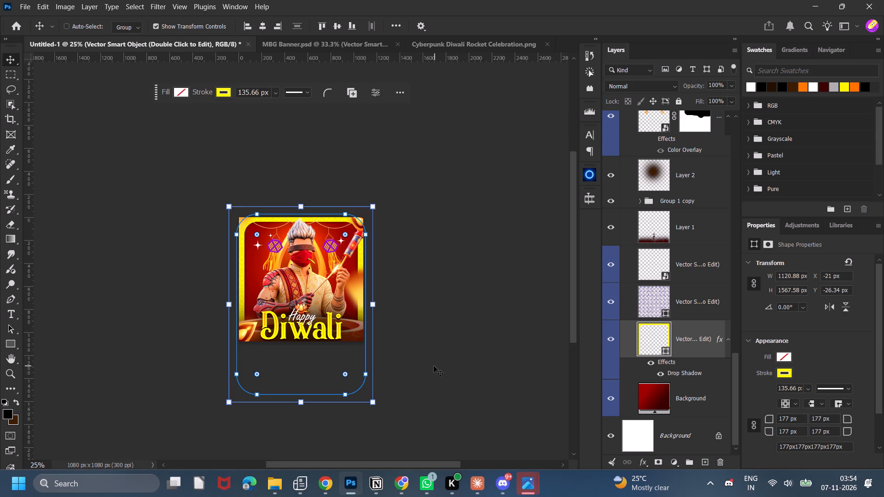
Fill the Happy text's outline with dark grey #292929 on a new layer above it, and clear the selection.
scroll(727, 313, up, 7)
scroll(680, 291, up, 20)
scroll(680, 291, up, 2)
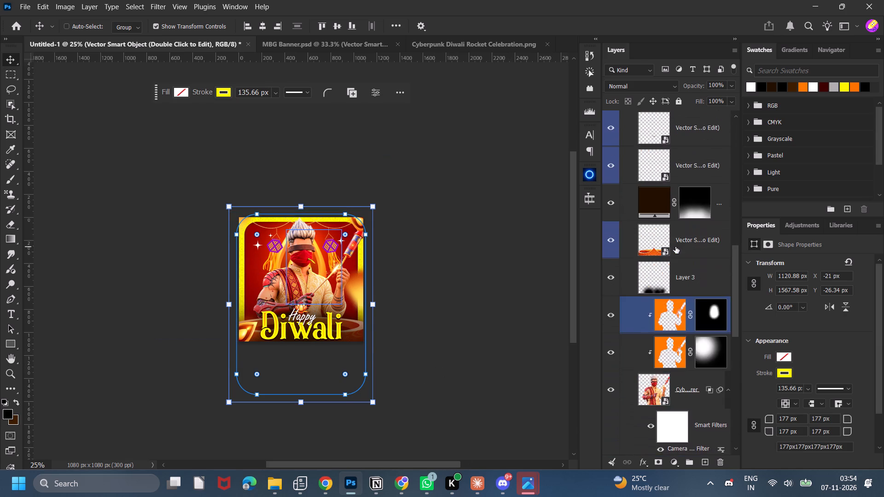
scroll(658, 251, up, 12)
scroll(664, 230, up, 13)
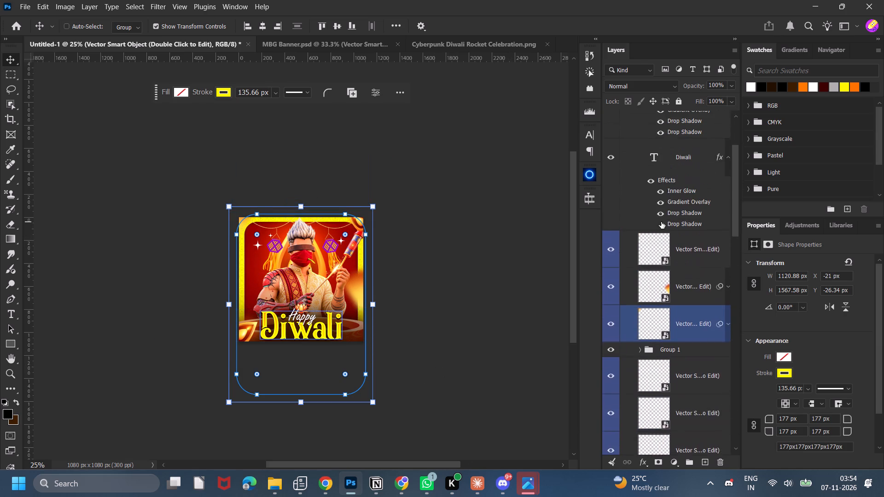
scroll(661, 221, up, 2)
scroll(661, 221, down, 20)
scroll(661, 221, down, 2)
scroll(660, 206, up, 2)
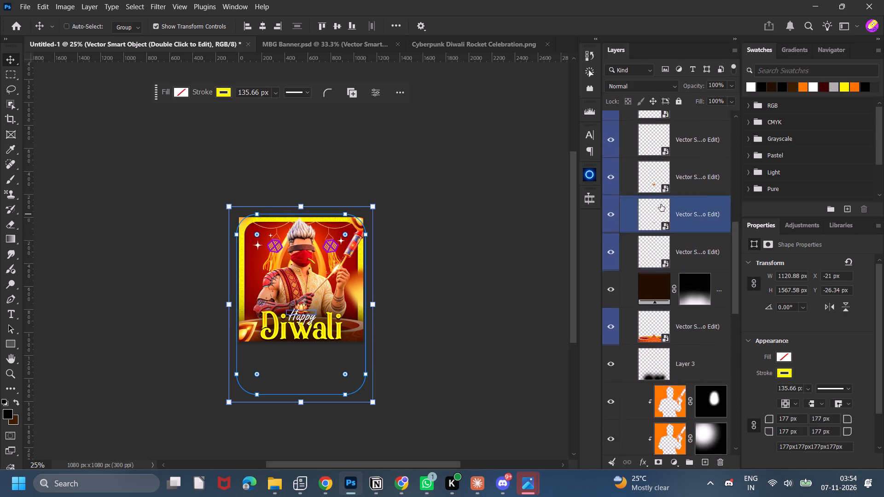
scroll(661, 204, up, 10)
click(669, 235)
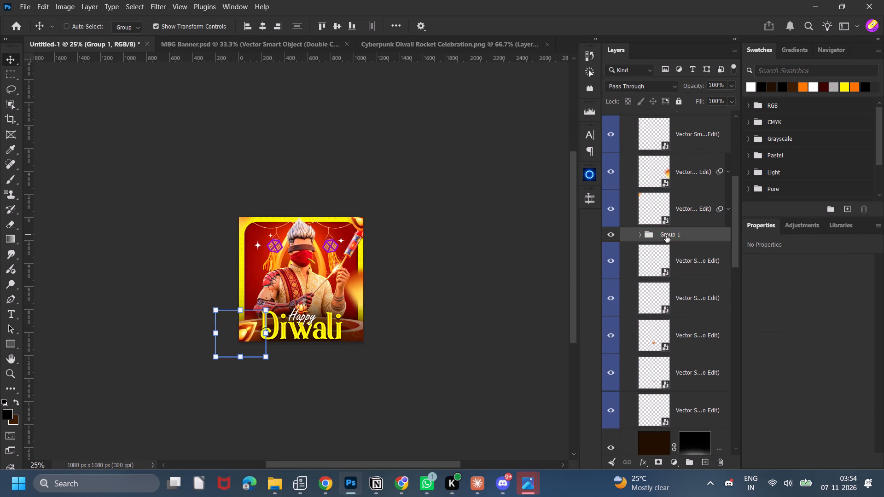
scroll(666, 236, up, 18)
click(658, 154)
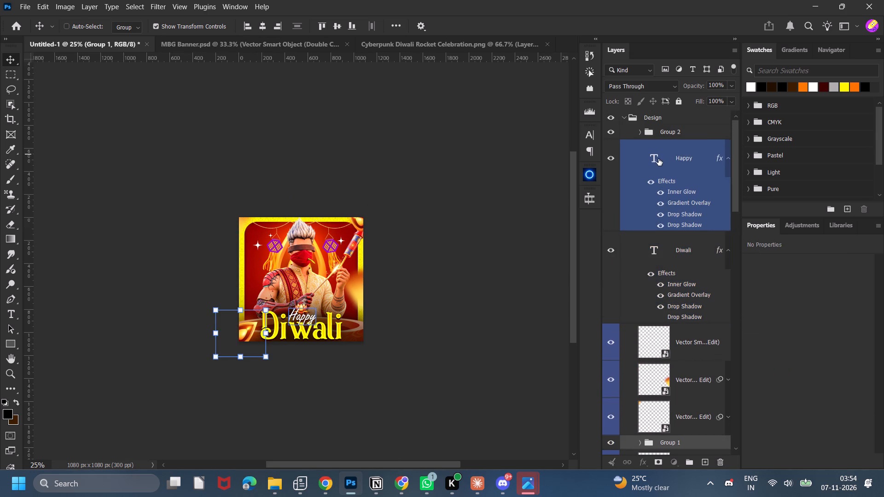
ctrl+click(658, 162)
click(710, 463)
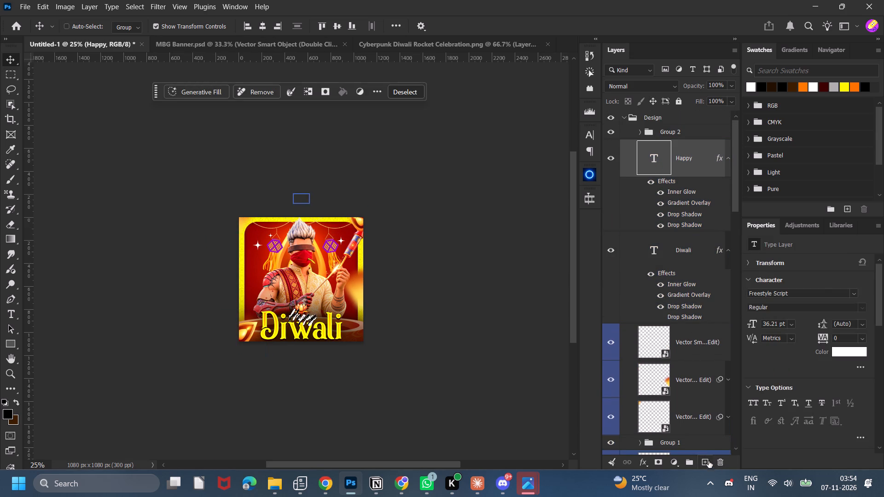
click(8, 410)
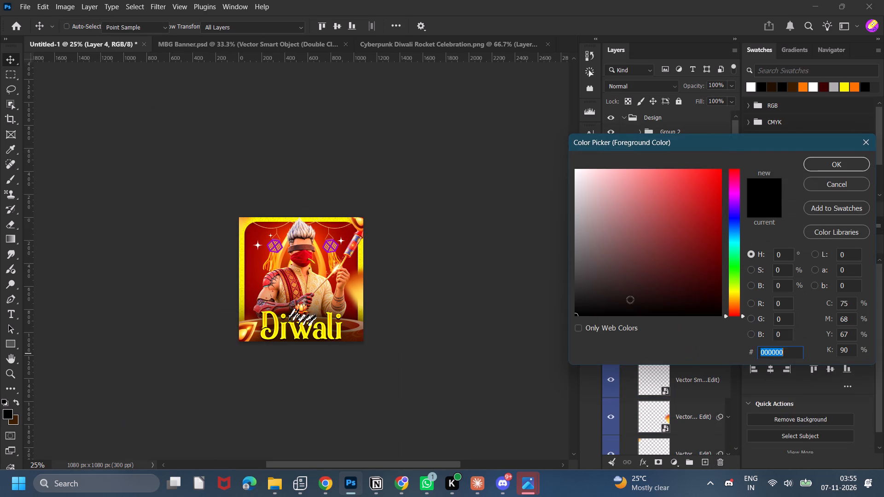
drag(596, 295, 561, 292)
click(833, 165)
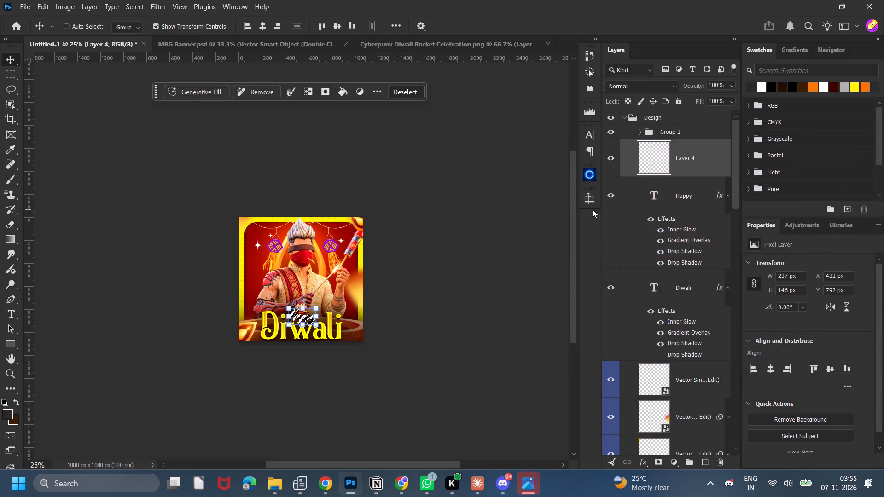
key(alt+BackSpace)
key(ctrl+d)
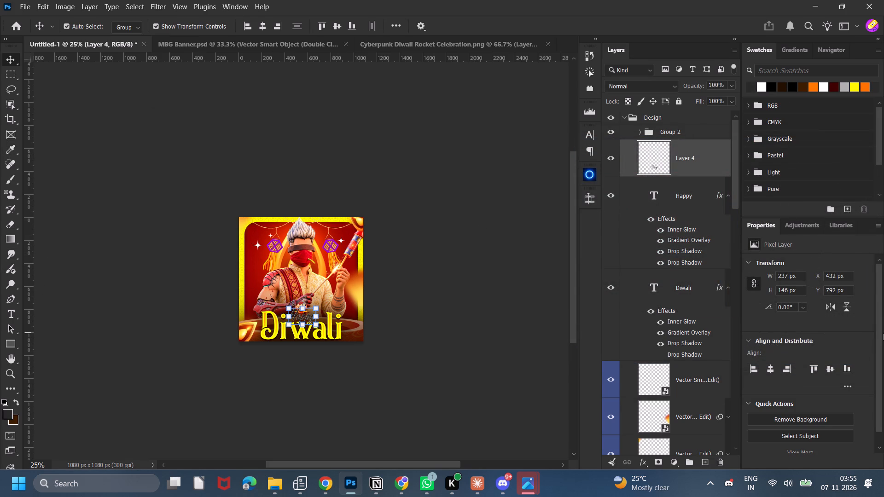
Turn the grey Happy fill into a glow with a 25 px Gaussian Blur and Linear Dodge (Add) blending.
click(156, 12)
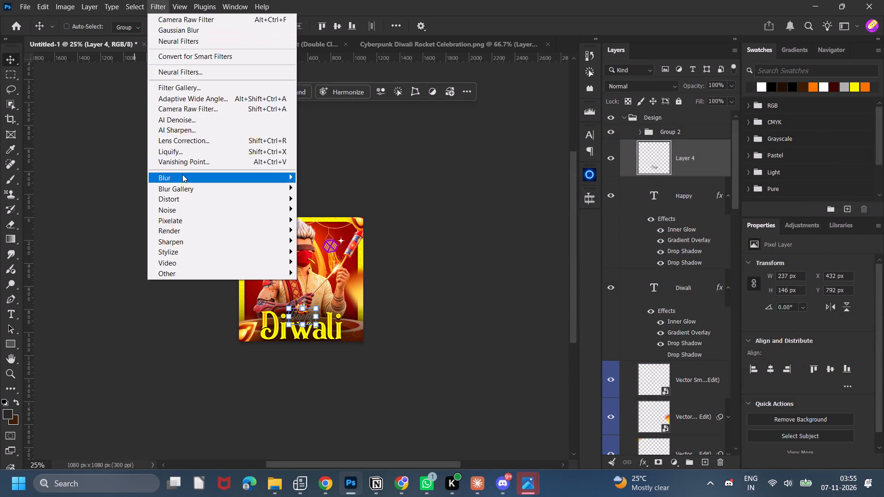
click(312, 220)
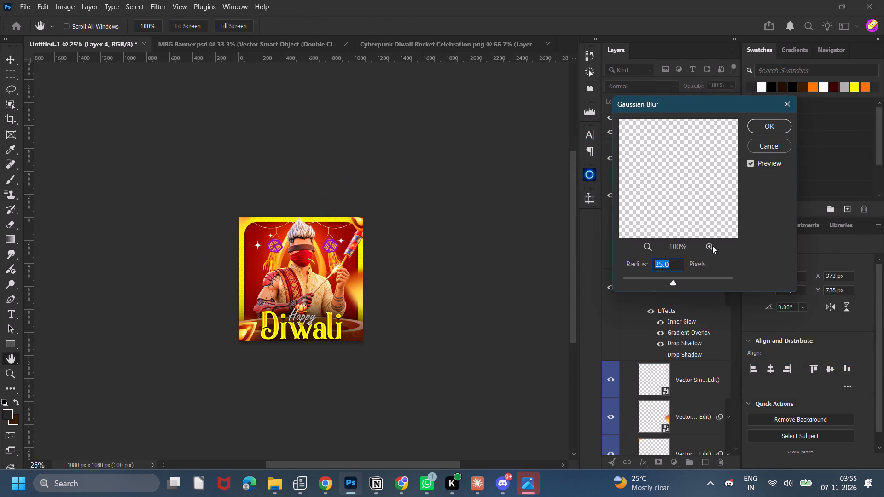
click(760, 127)
click(644, 87)
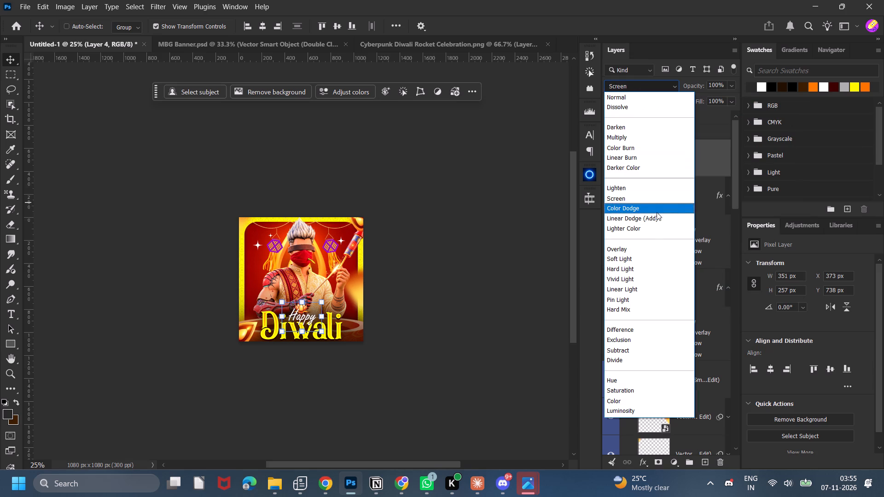
click(655, 217)
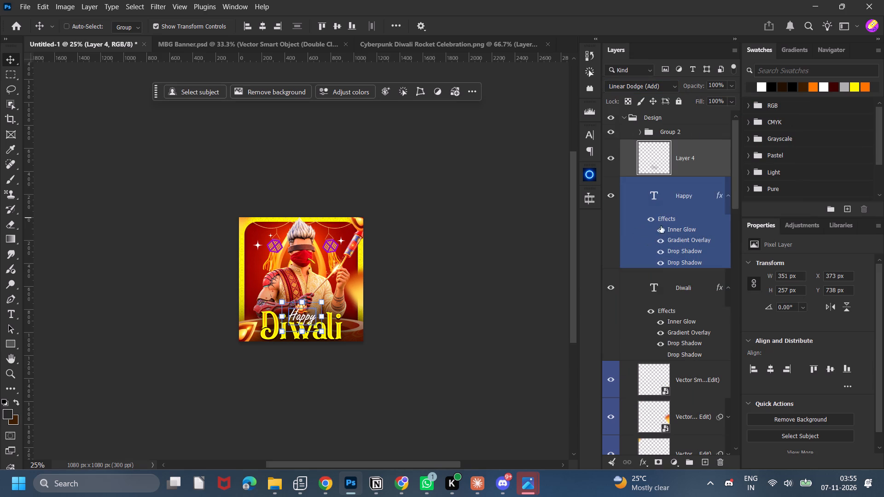
Fill the Diwali text's outline with brown #481d00 on a new layer above it, and clear the selection.
click(660, 295)
ctrl+click(657, 292)
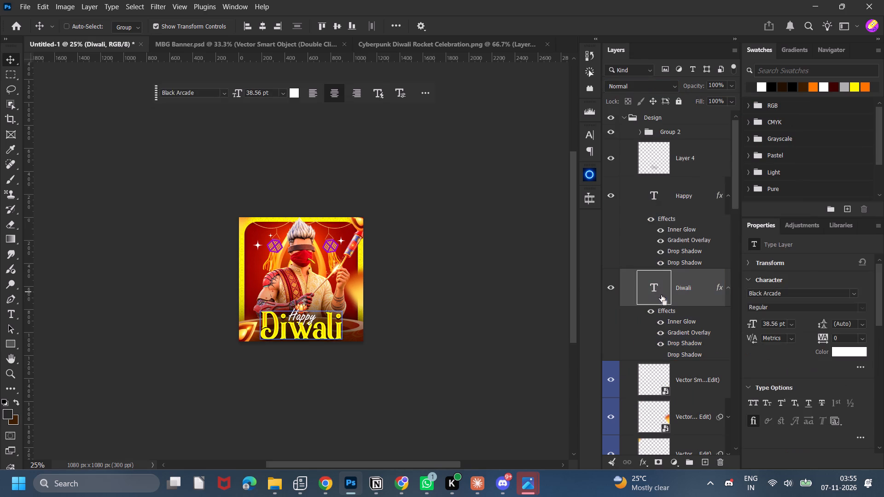
click(707, 465)
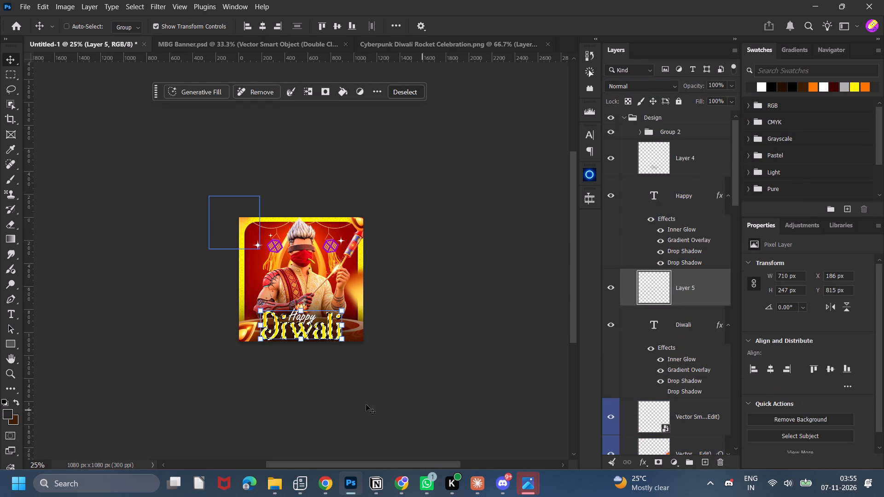
click(3, 416)
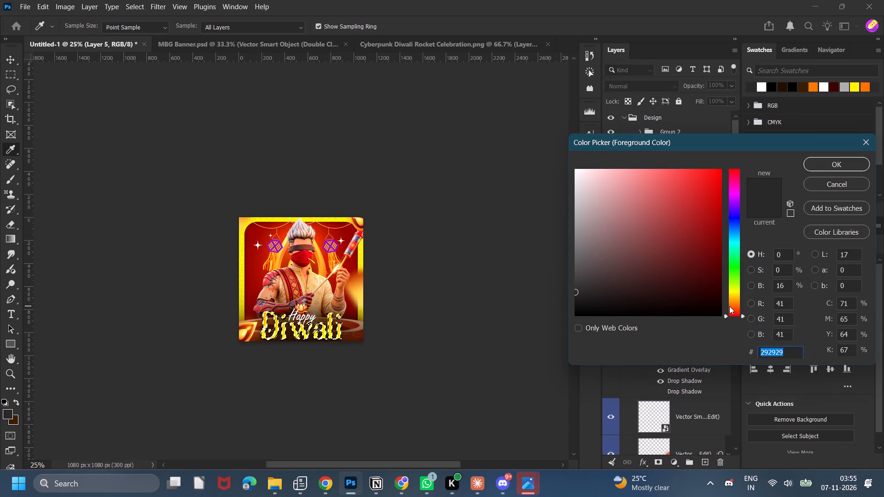
click(731, 306)
drag(720, 294, 736, 274)
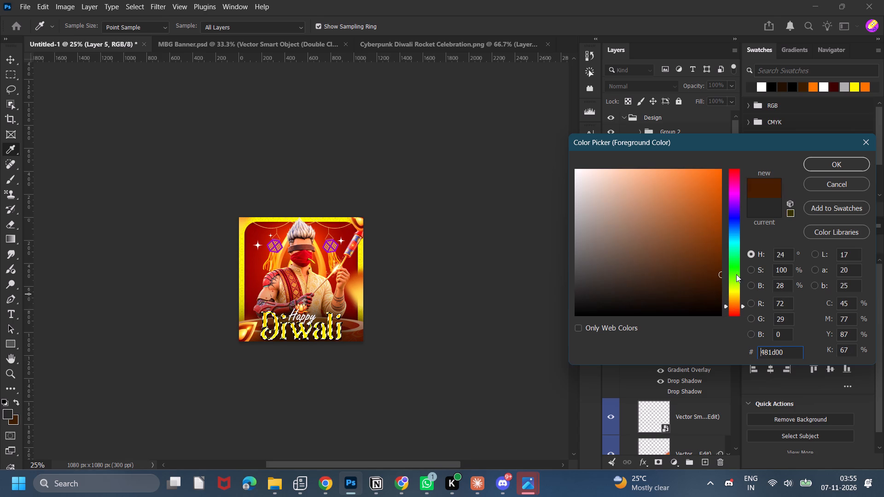
click(842, 168)
key(alt+BackSpace)
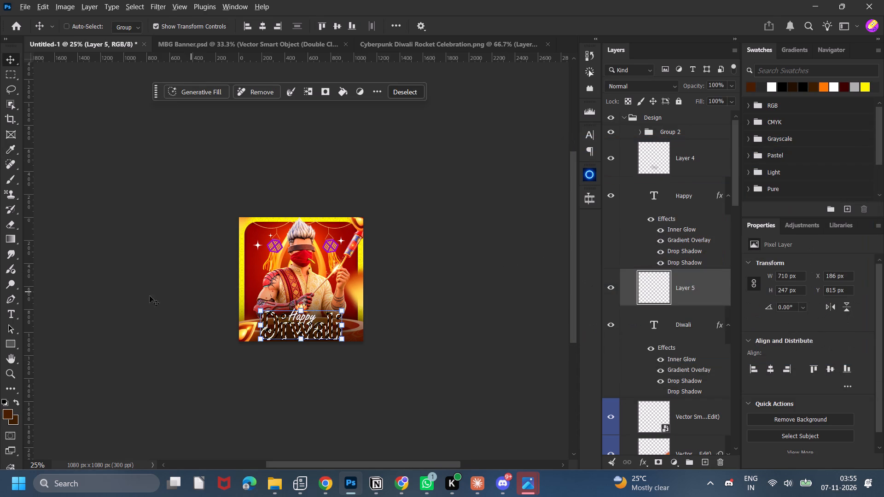
key(ctrl+d)
Turn the brown Diwali fill into a glow with a 25 px Gaussian Blur and Color Dodge blending.
click(155, 4)
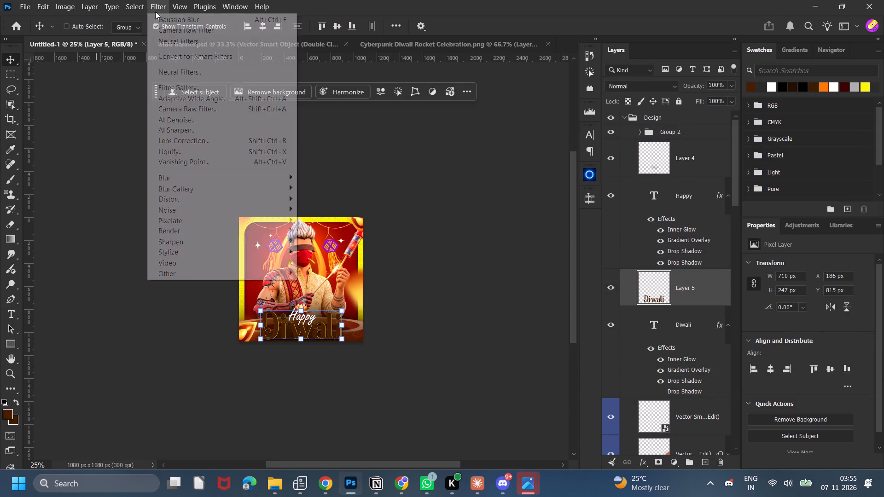
click(316, 220)
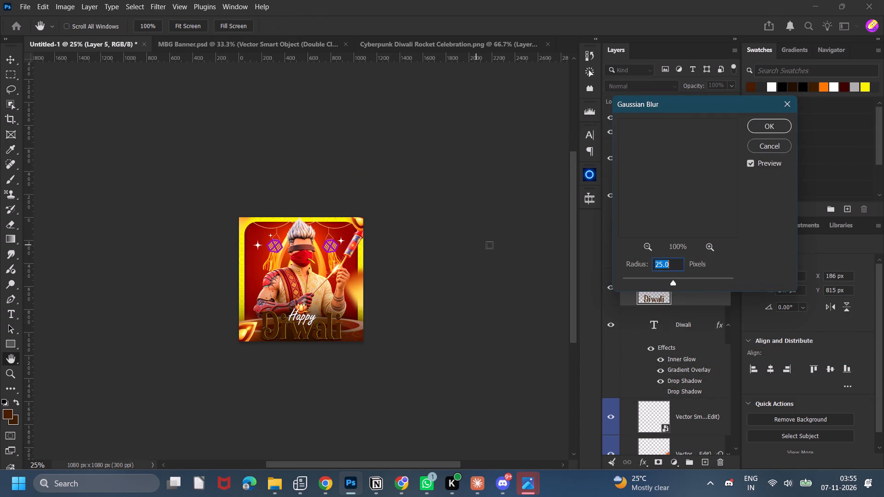
click(753, 131)
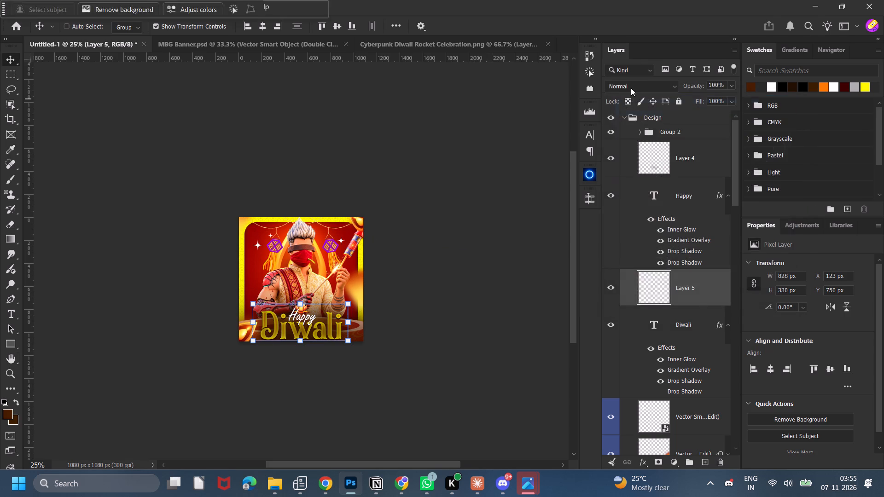
click(632, 90)
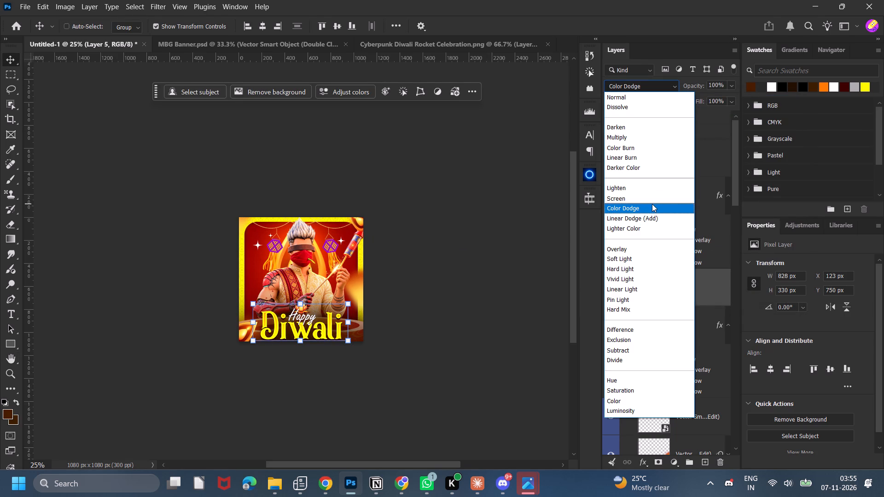
click(652, 204)
Duplicate the Diwali glow layer and set the duplicate's blend mode to Linear Dodge (Add).
key(ctrl+j)
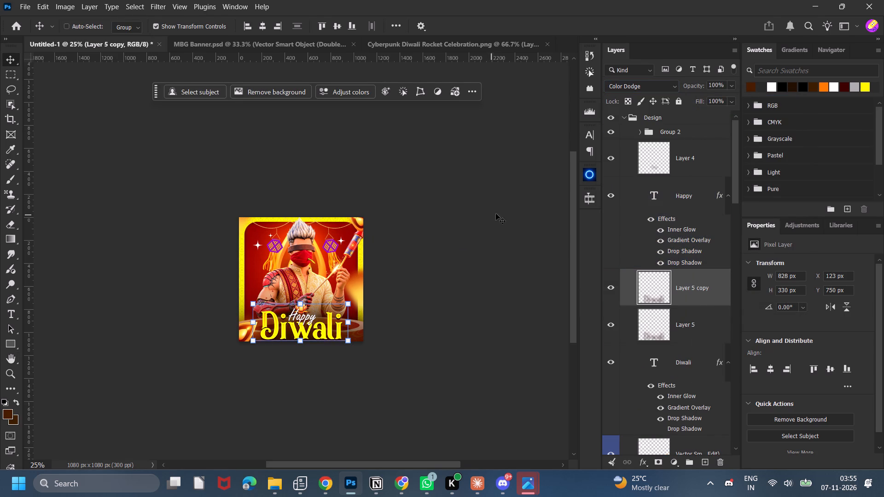
click(622, 88)
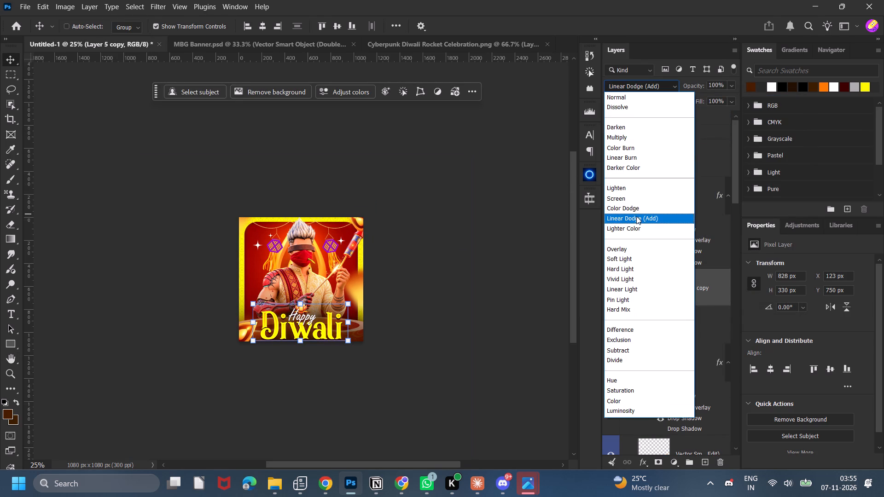
click(636, 219)
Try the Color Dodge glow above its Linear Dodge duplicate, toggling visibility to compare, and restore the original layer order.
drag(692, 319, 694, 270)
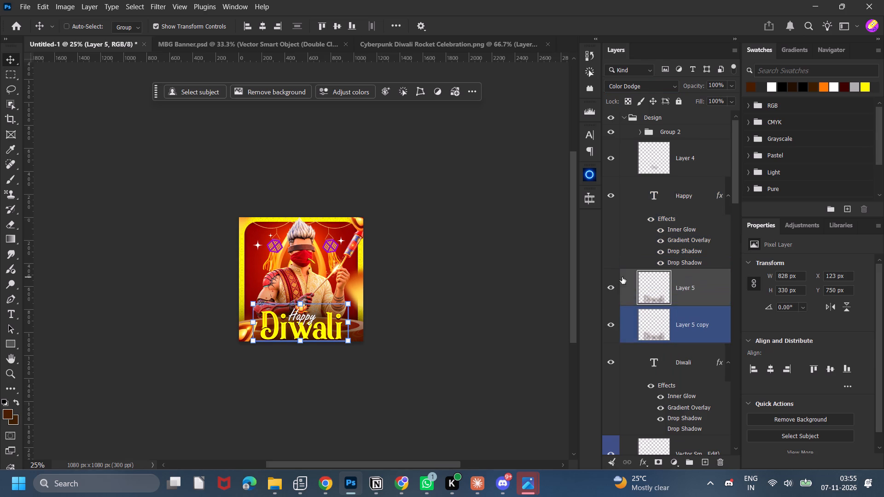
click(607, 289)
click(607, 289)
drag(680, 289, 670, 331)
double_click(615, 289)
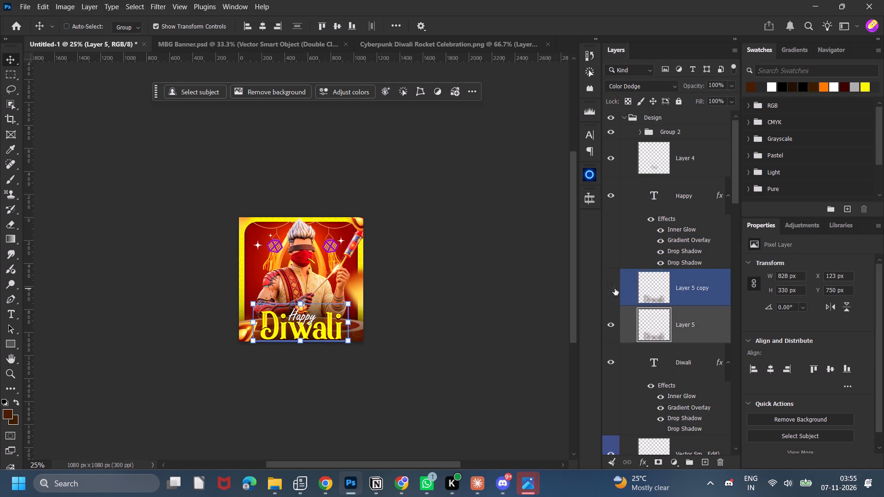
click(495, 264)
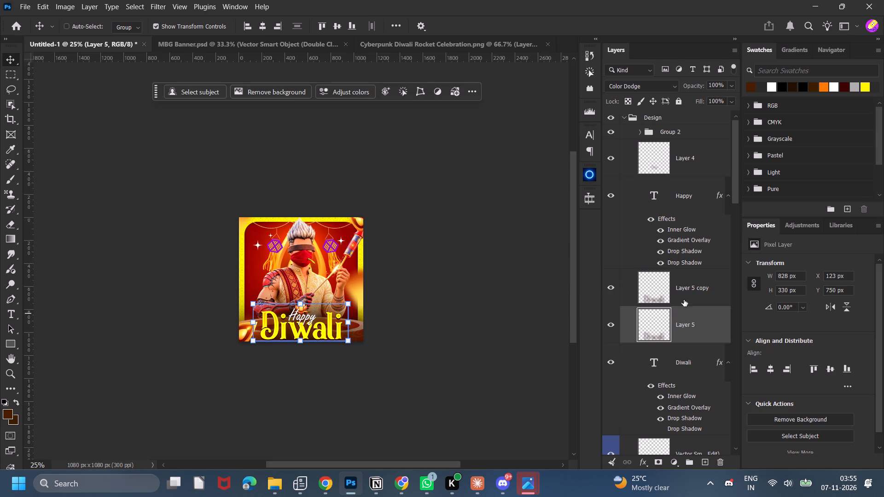
On the Linear Dodge duplicate, dab brown glow on the post's right edge and upper-left corner with a 500–600 px brush at 29% opacity.
scroll(686, 298, up, 8)
click(664, 289)
key(b)
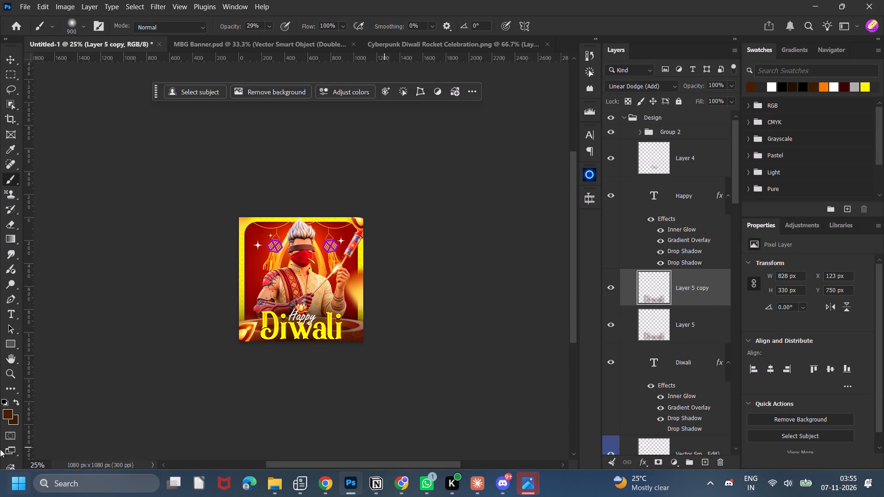
click(298, 351)
key(ctrl+z)
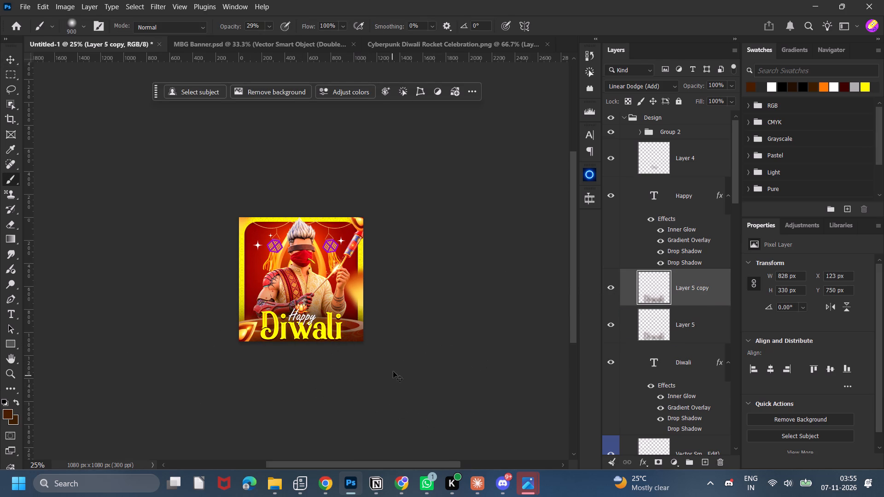
key(bracketleft)
key(bracketleft)
key(bracketleft)
key(bracketleft)
key(bracketleft)
click(366, 288)
click(236, 219)
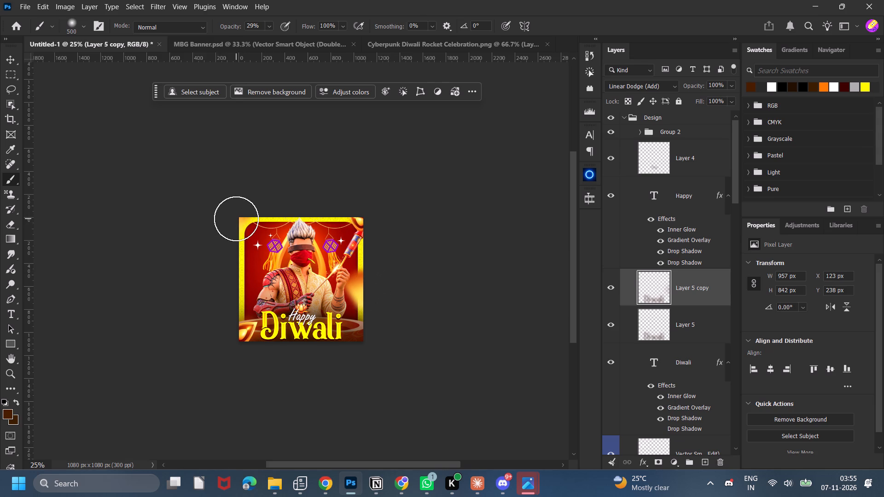
key(bracketright)
click(244, 223)
Dab brown glow over the spark at the rocket's fuse with a 200 px brush, raising the brush opacity to 100%.
key(bracketleft)
key(bracketleft)
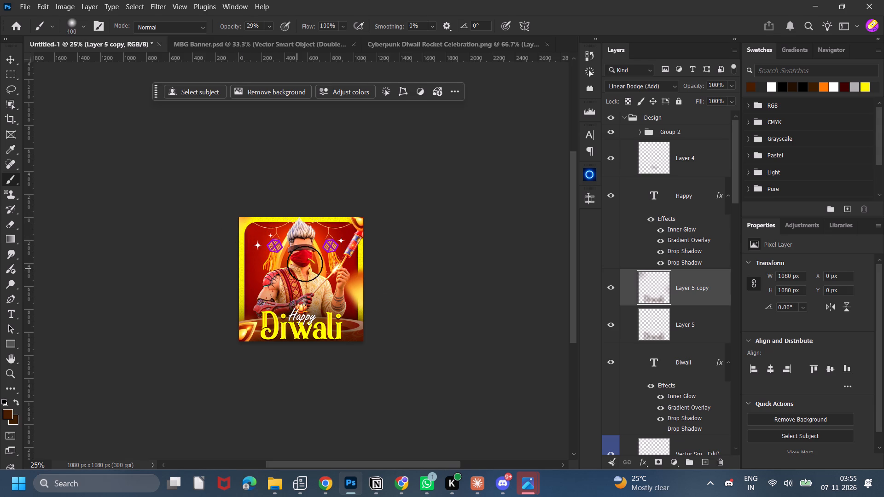
key(bracketleft)
key(bracketleft)
key(bracketleft)
triple_click(336, 269)
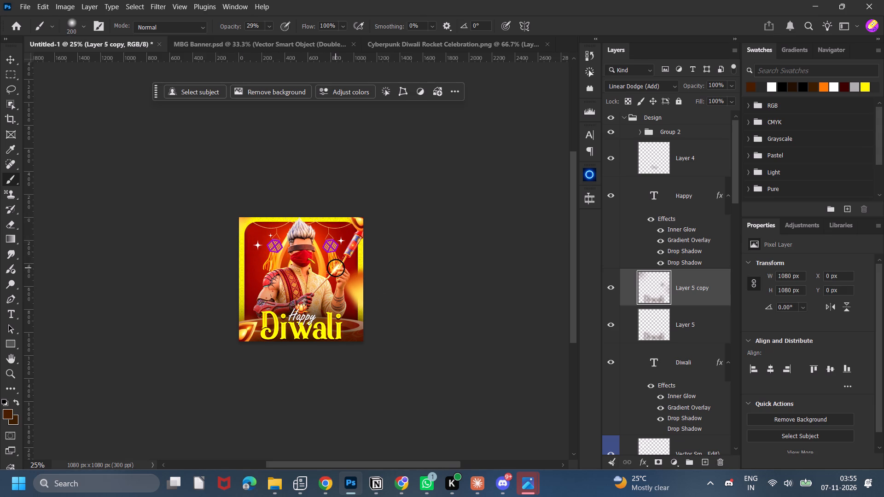
click(336, 268)
drag(236, 28, 352, 64)
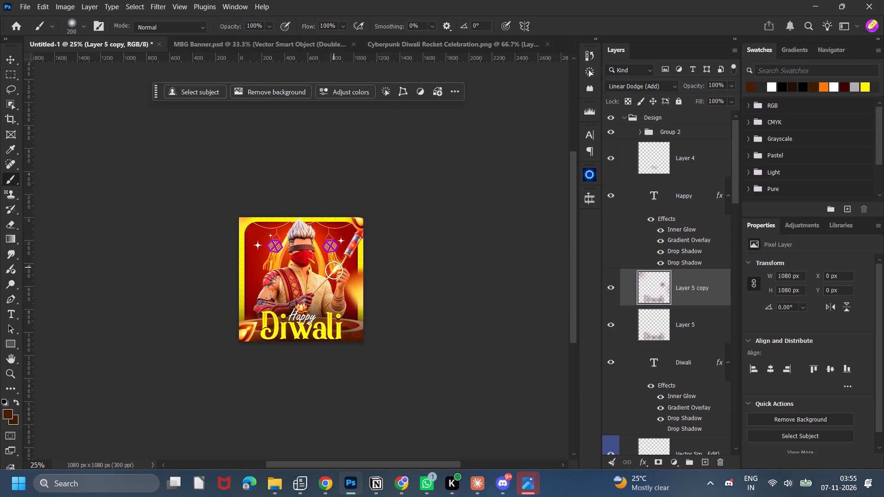
click(337, 268)
Dab brown glow on the post's lower-left corner with a 500 px brush, undoing trial dabs there and at the upper-left corner.
key(bracketright)
key(bracketright)
key(bracketright)
key(bracketright)
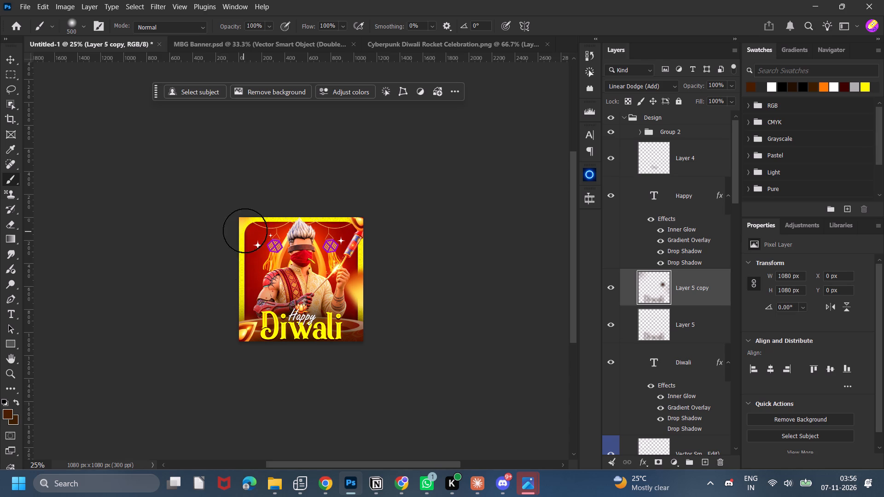
click(256, 240)
key(ctrl+z)
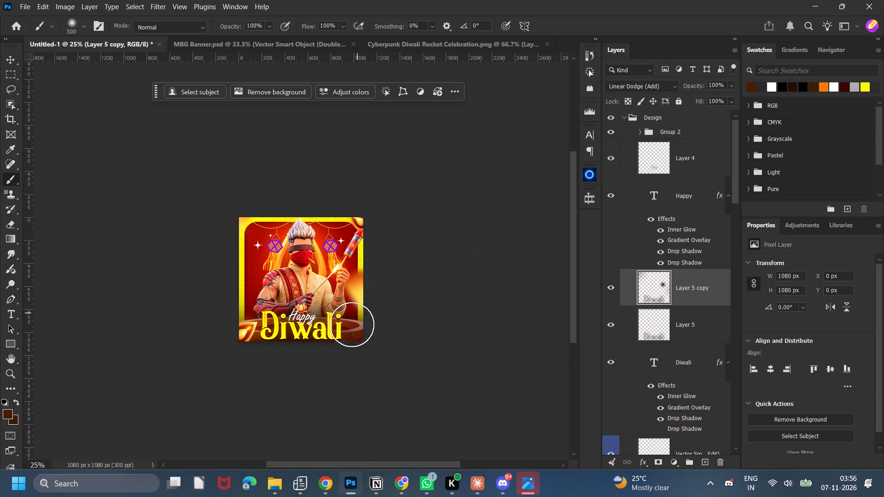
click(246, 335)
key(ctrl+z)
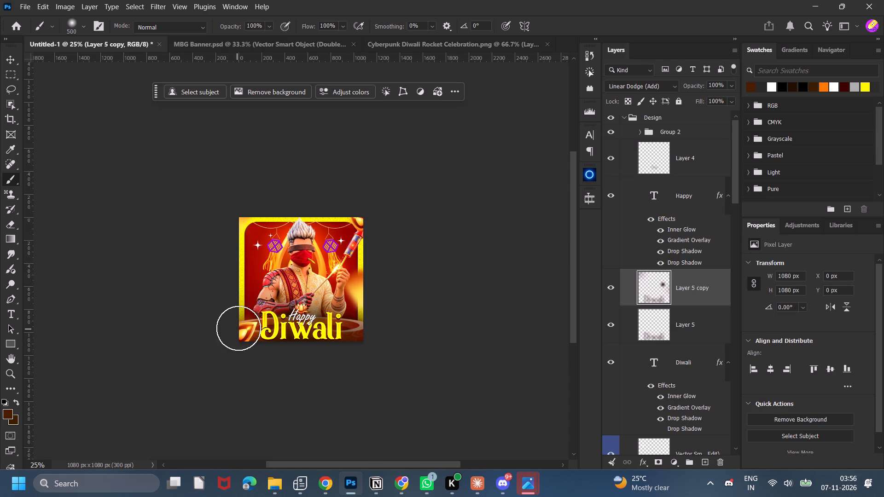
click(240, 334)
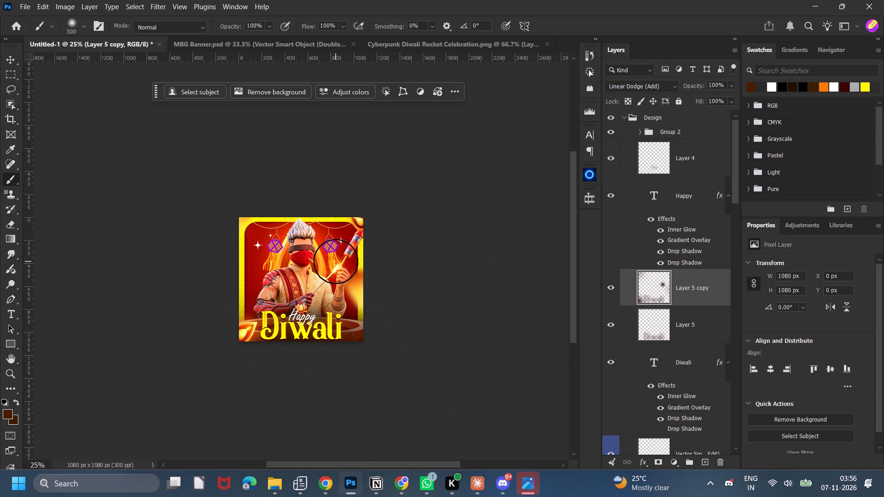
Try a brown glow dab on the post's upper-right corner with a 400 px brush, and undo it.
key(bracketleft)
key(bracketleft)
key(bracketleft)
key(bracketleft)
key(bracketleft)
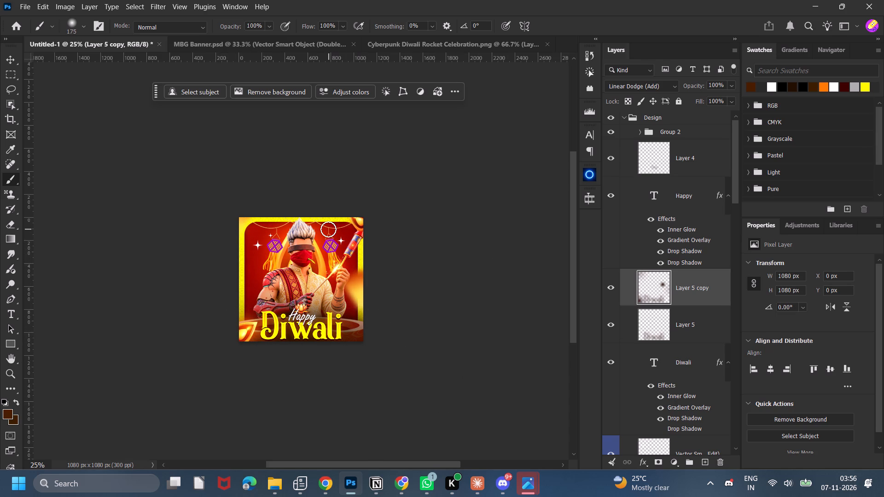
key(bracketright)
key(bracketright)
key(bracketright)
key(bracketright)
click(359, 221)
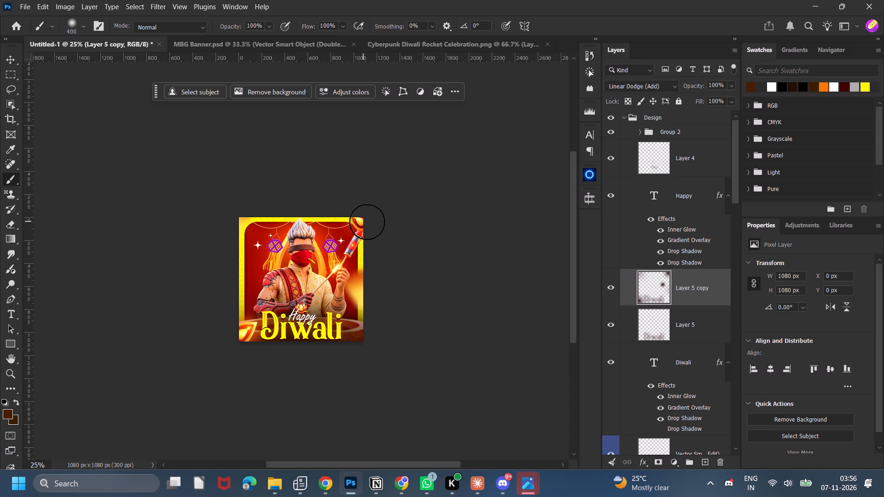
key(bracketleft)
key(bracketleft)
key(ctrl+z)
Stamp all visible layers into a new layer above the Design group and convert it to a Smart Object.
scroll(673, 319, up, 7)
scroll(665, 140, up, 5)
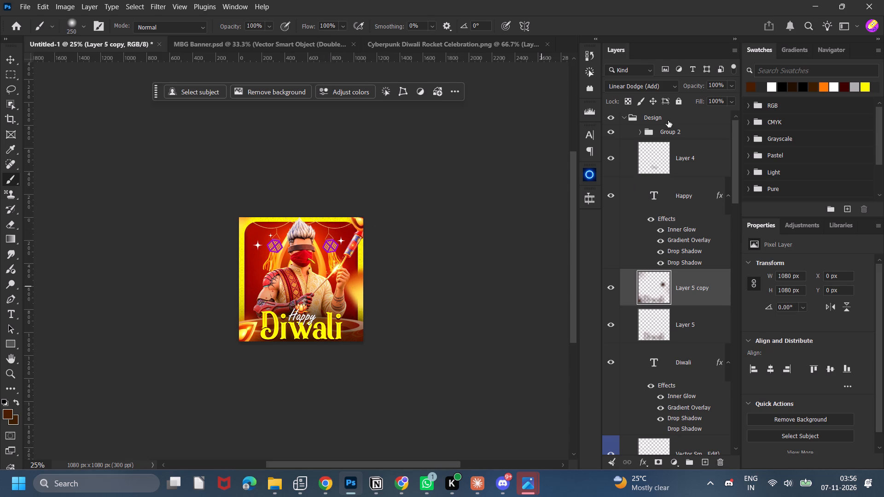
click(668, 121)
key(ctrl+alt+shift+e)
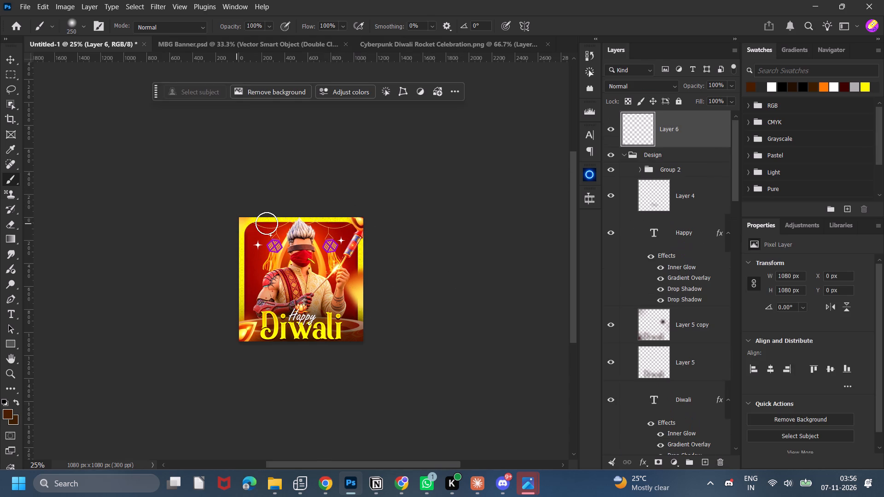
right_click(692, 121)
click(710, 357)
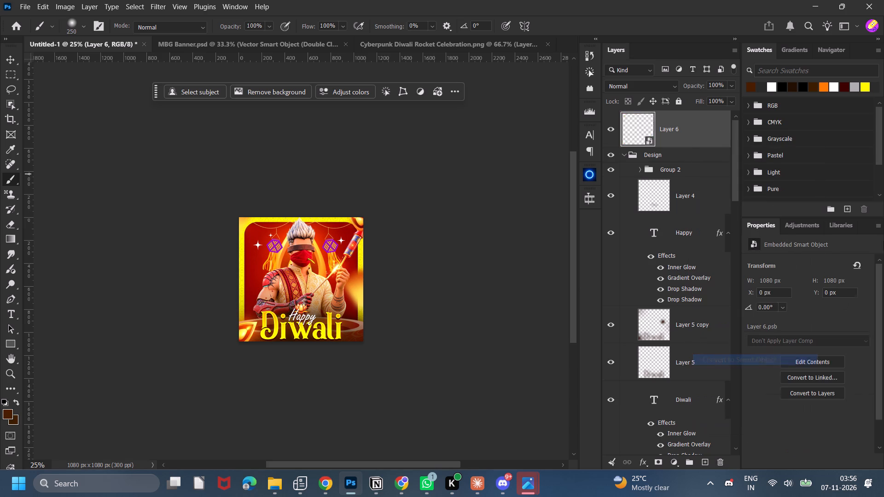
Copy the smart filters of Layer 9 in MBG Banner.psd onto the stamped Layer 6 of the Diwali post.
click(178, 44)
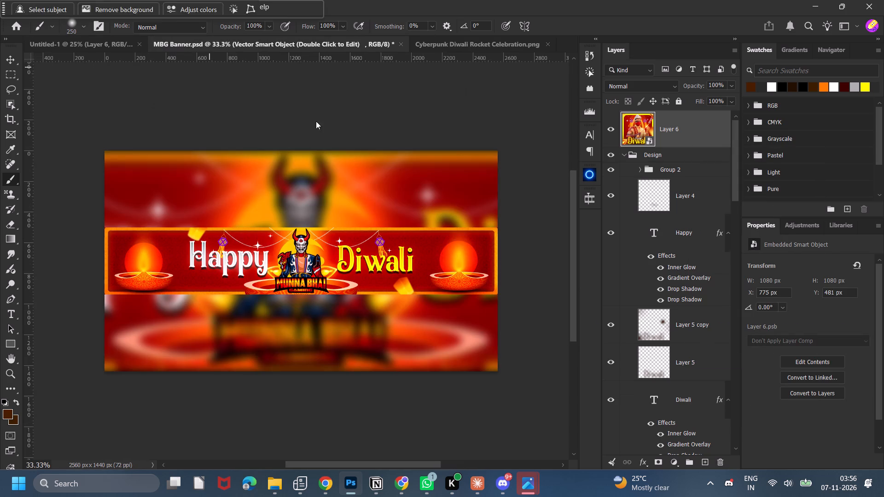
scroll(656, 188, up, 20)
scroll(656, 188, up, 4)
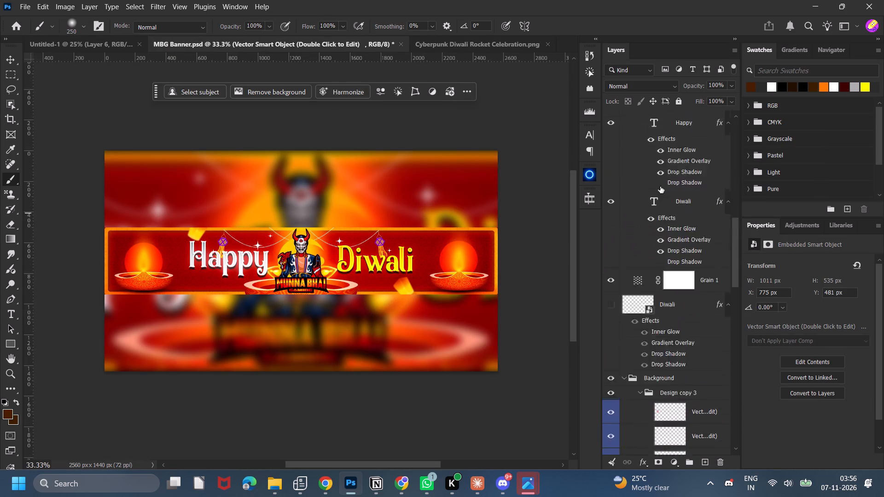
scroll(660, 186, up, 13)
drag(718, 228, 368, 124)
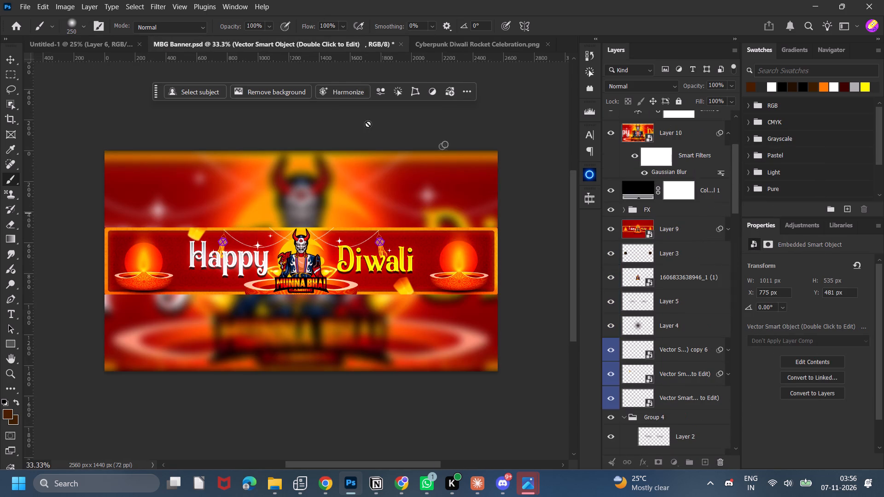
drag(368, 124, 293, 264)
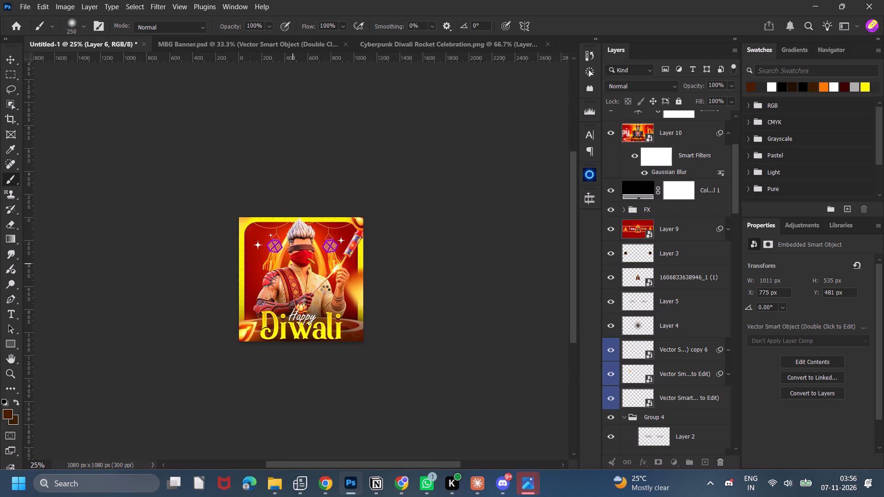
Compare the post with and without the filtered Layer 6 by toggling its visibility, and leave the layer hidden.
double_click(612, 130)
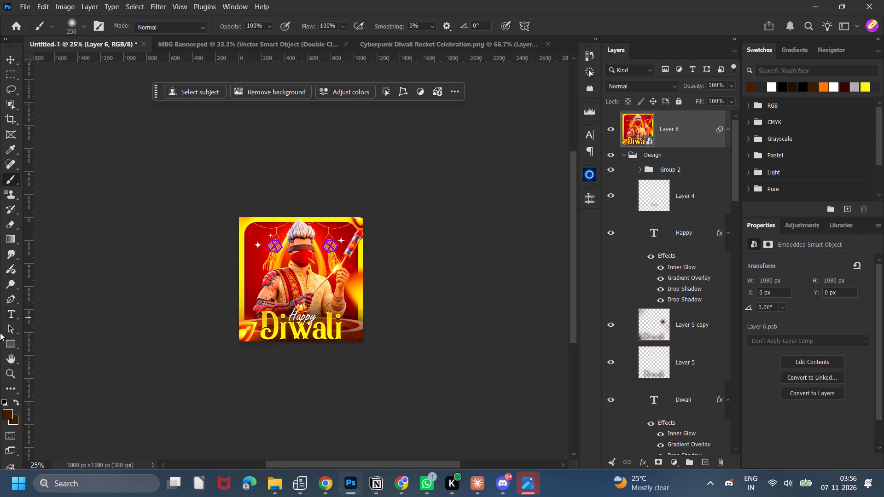
key(ctrl+equal)
key(ctrl+equal)
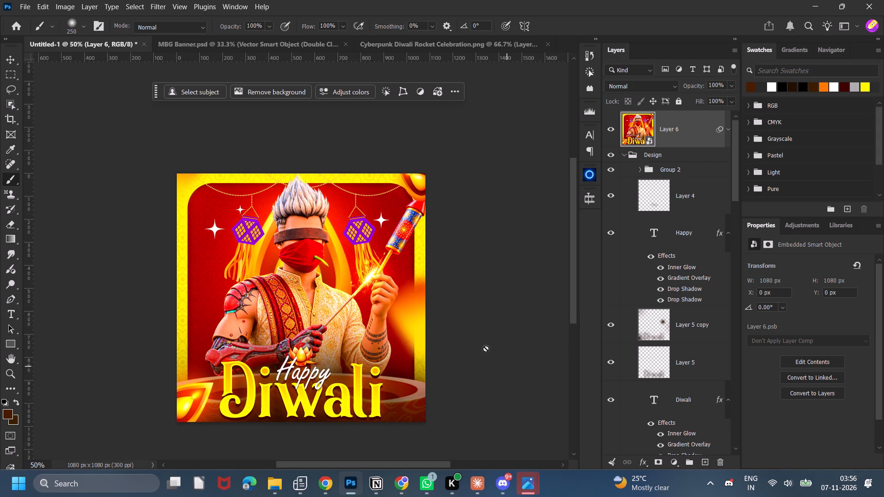
click(609, 128)
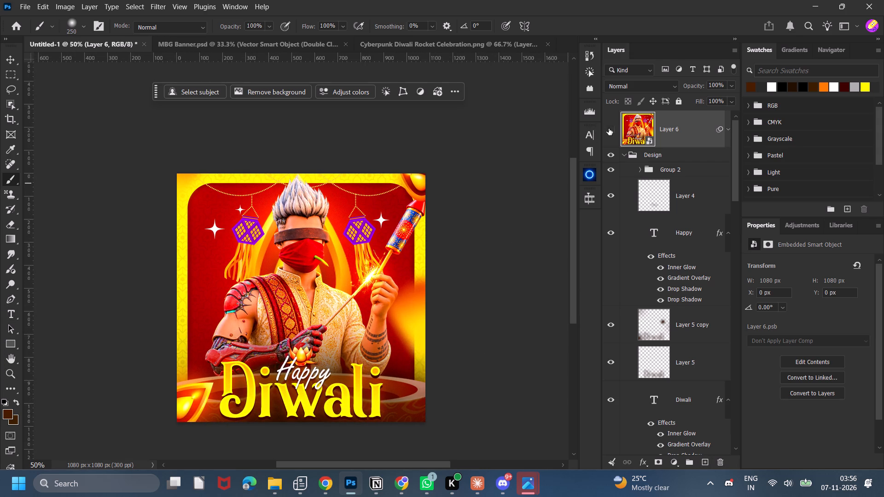
click(609, 128)
click(609, 128)
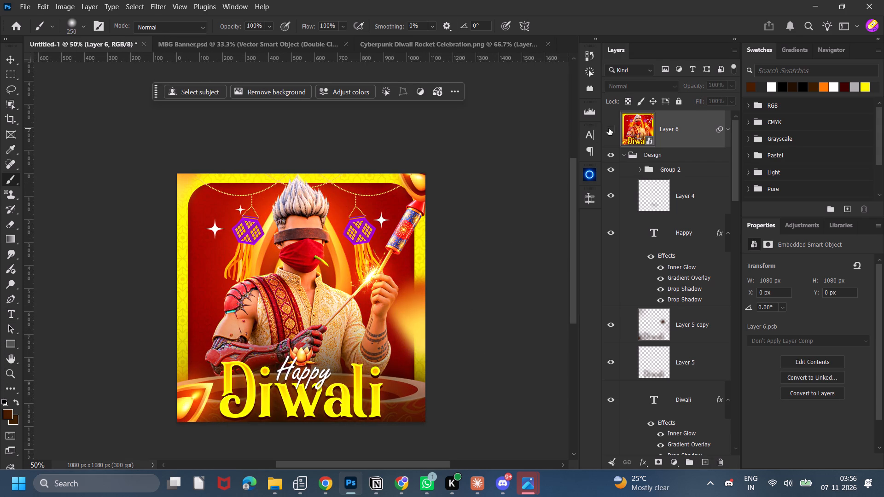
click(609, 128)
click(609, 128)
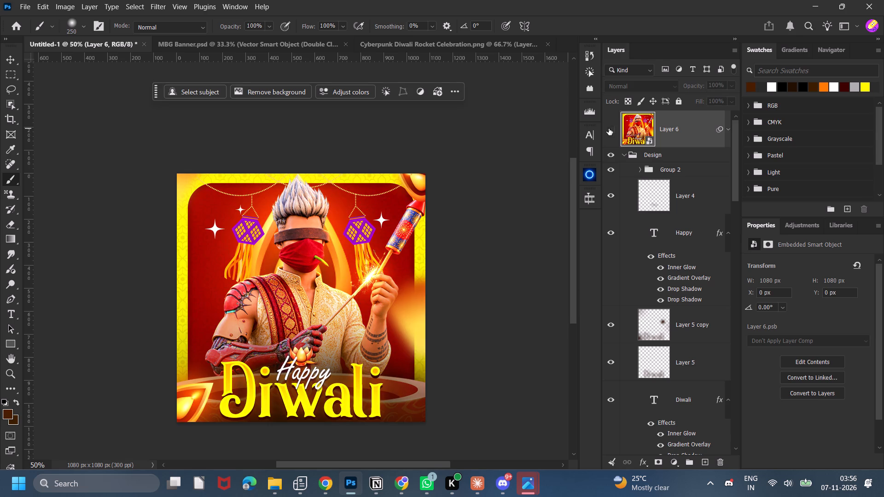
click(609, 128)
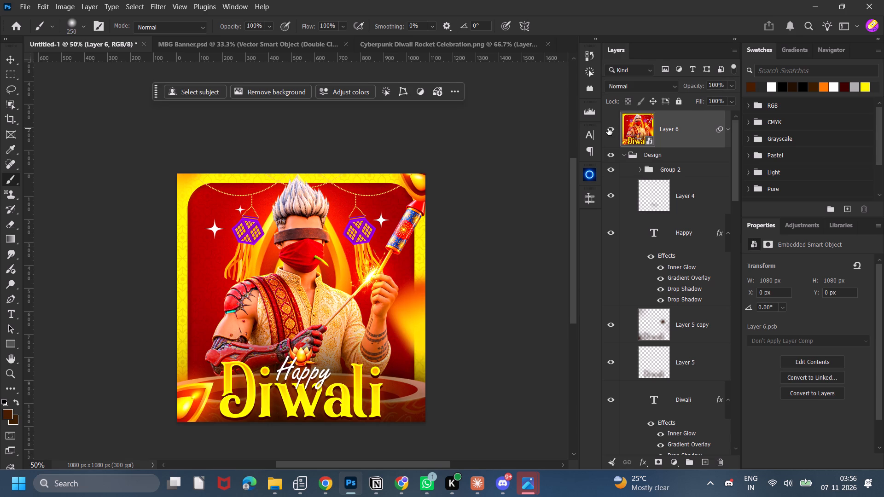
click(608, 128)
click(608, 128)
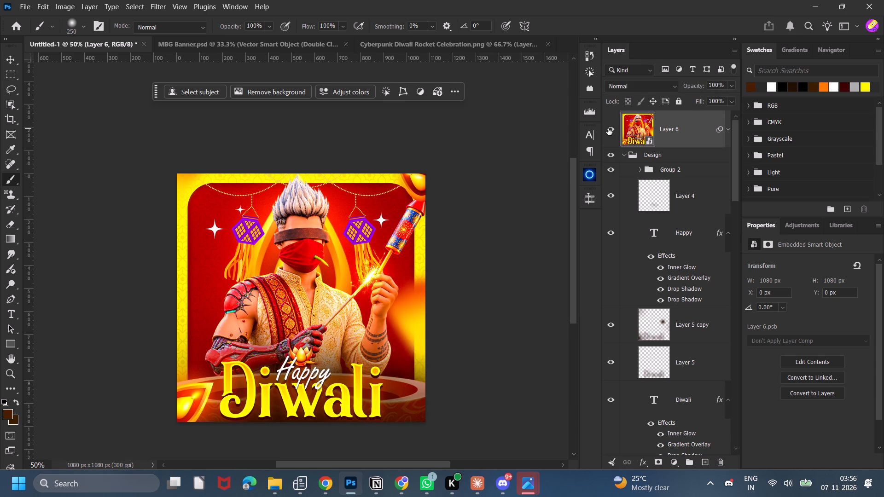
click(608, 128)
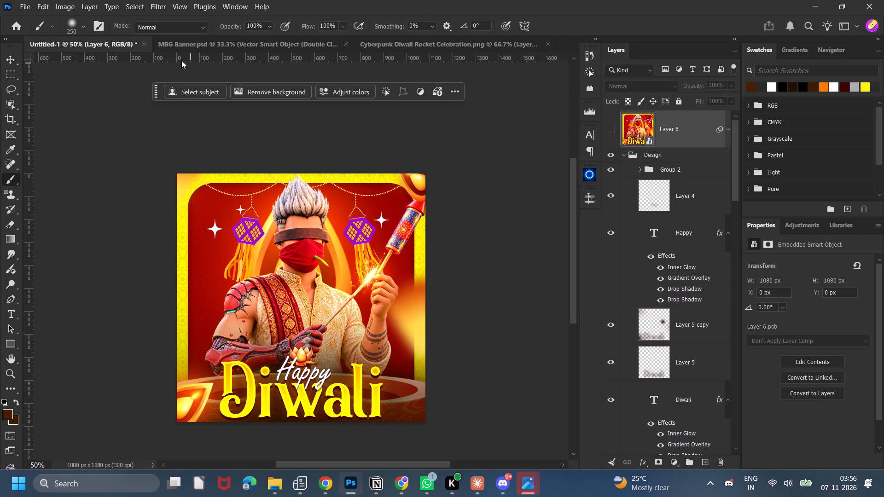
Copy the FX group from MBG Banner.psd into the Diwali post above Layer 6 and toggle its visibility to check the effect.
click(203, 46)
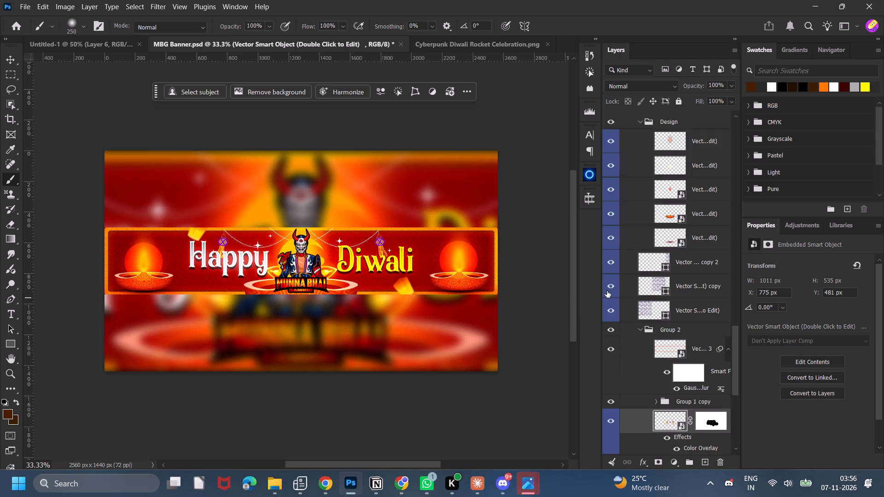
scroll(610, 290, up, 13)
scroll(611, 293, up, 8)
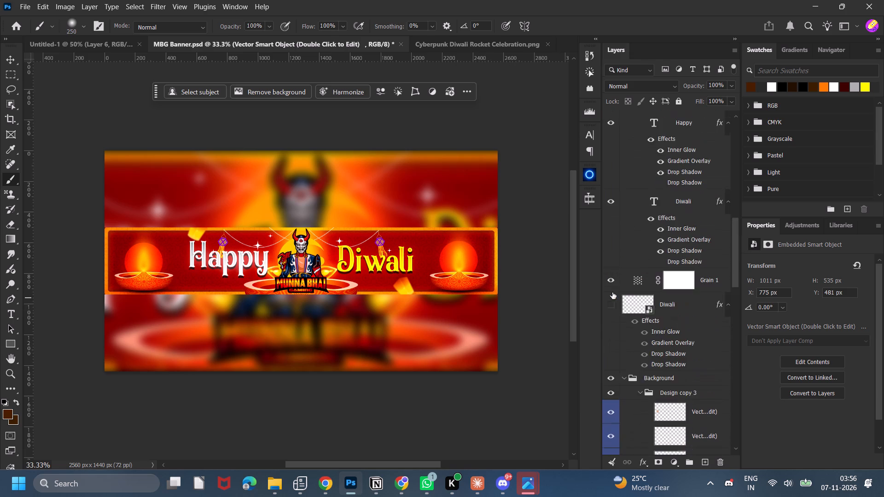
scroll(612, 292, up, 19)
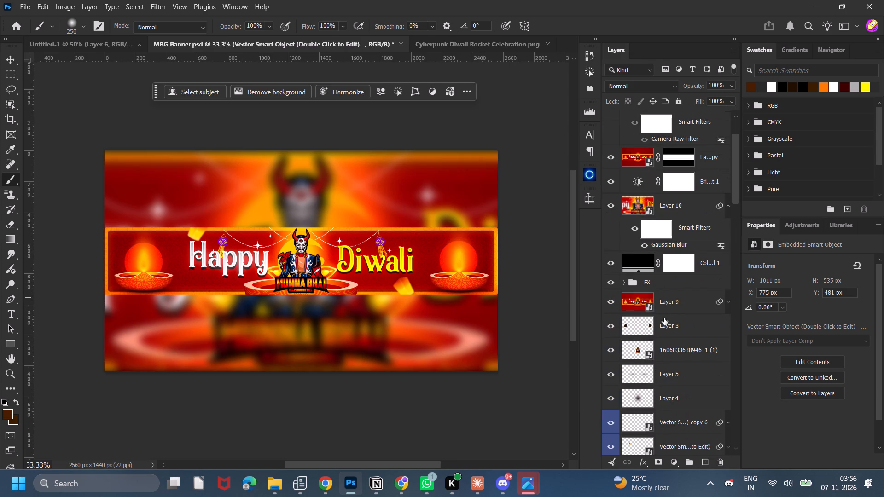
drag(667, 281, 296, 254)
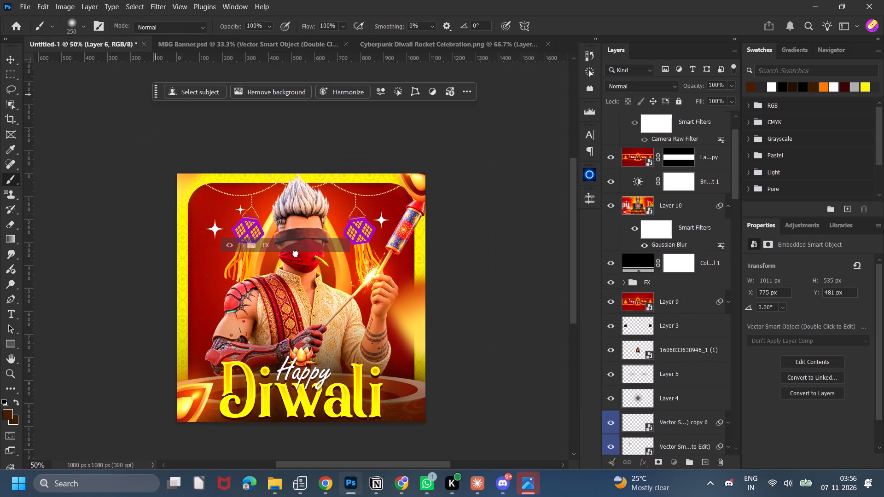
drag(296, 254, 314, 271)
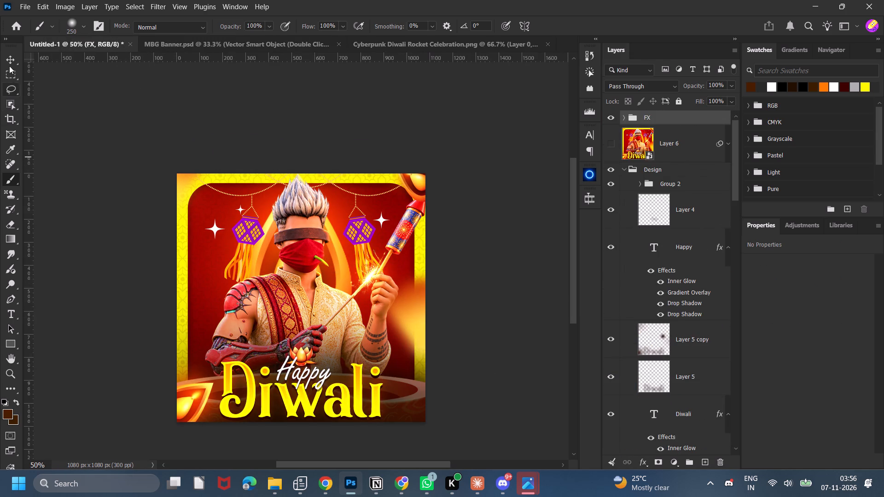
click(8, 64)
scroll(756, 379, up, 9)
scroll(474, 294, down, 13)
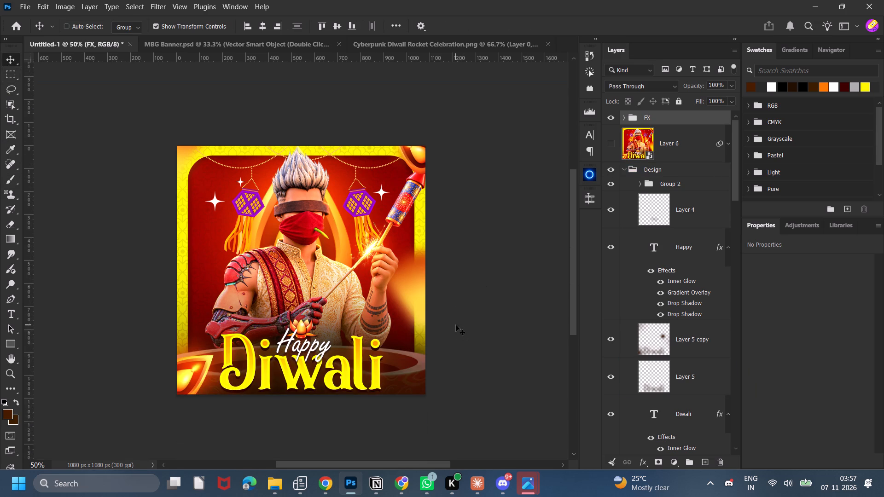
click(611, 116)
click(611, 116)
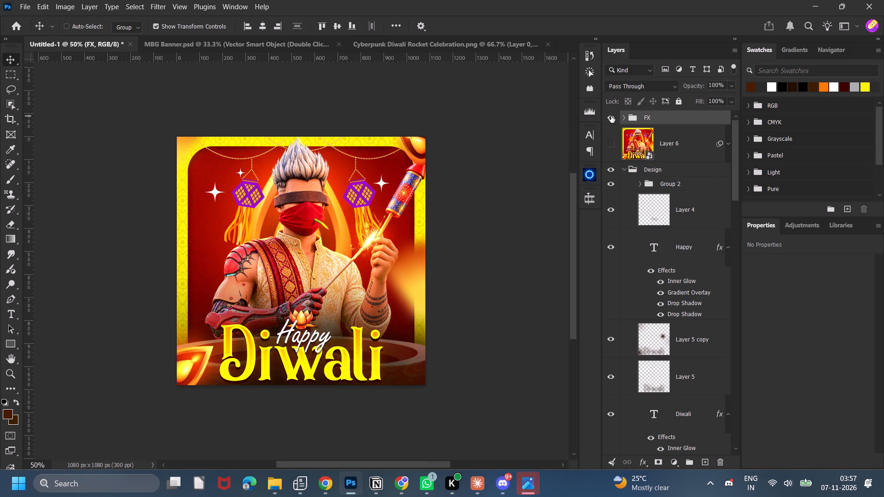
double_click(611, 116)
Expand the FX group and center its upper Noise layer horizontally and vertically on the canvas.
click(622, 115)
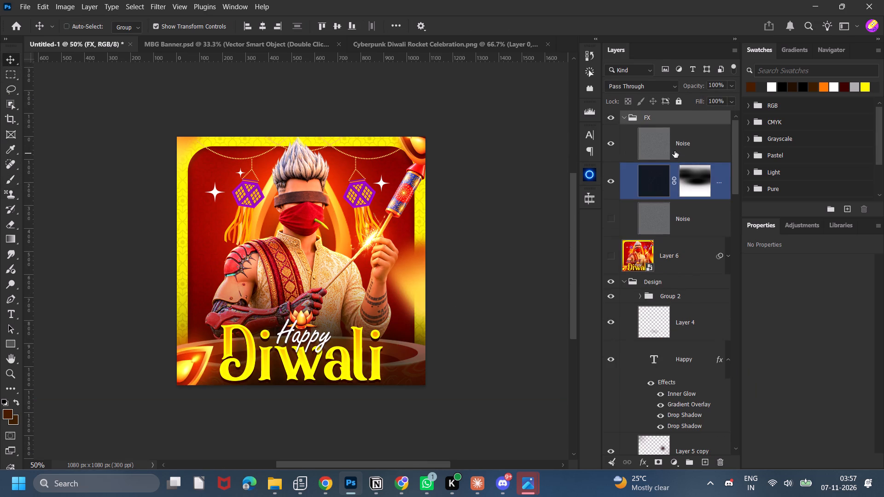
click(674, 150)
click(265, 31)
click(332, 24)
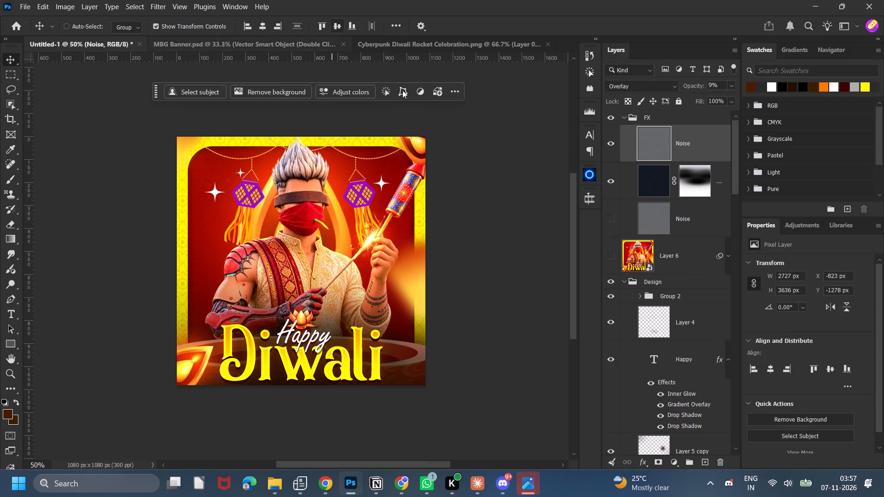
Delete the layer mask of the Texture layer in the FX group, toggling the layer's visibility to check its effect.
click(608, 183)
click(612, 186)
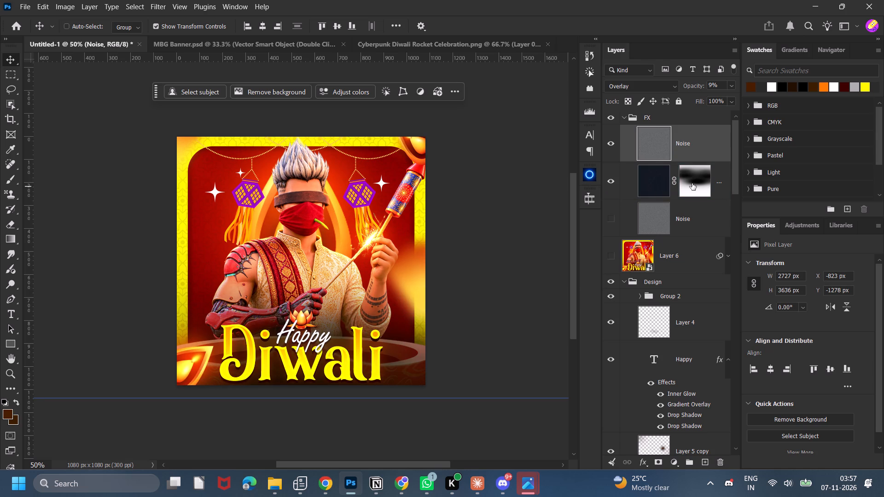
click(692, 183)
key(Delete)
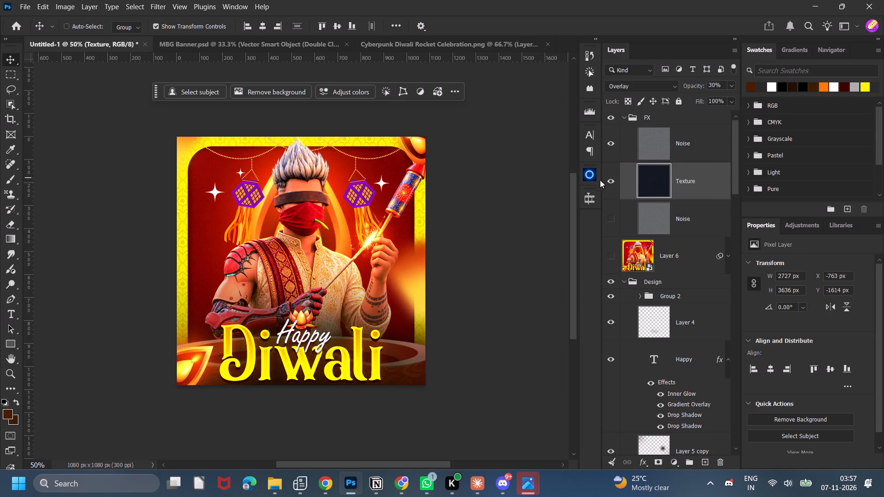
click(606, 182)
click(607, 182)
key(b)
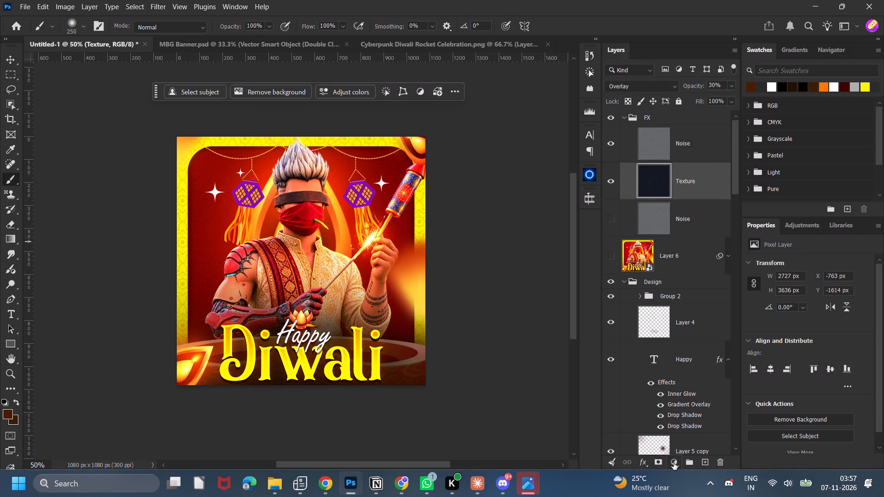
Add a layer mask to the Texture layer and paint black over the character's torso with a soft 1100 px brush.
click(660, 458)
key(x)
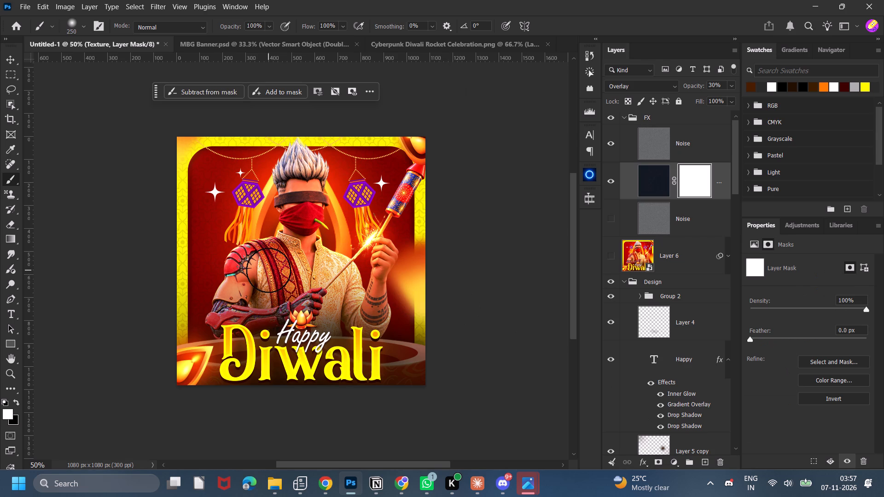
key(bracketright)
key(bracketright)
key(bracketright)
key(bracketright)
key(bracketright)
key(bracketright)
key(bracketright)
key(bracketright)
key(bracketright)
click(291, 236)
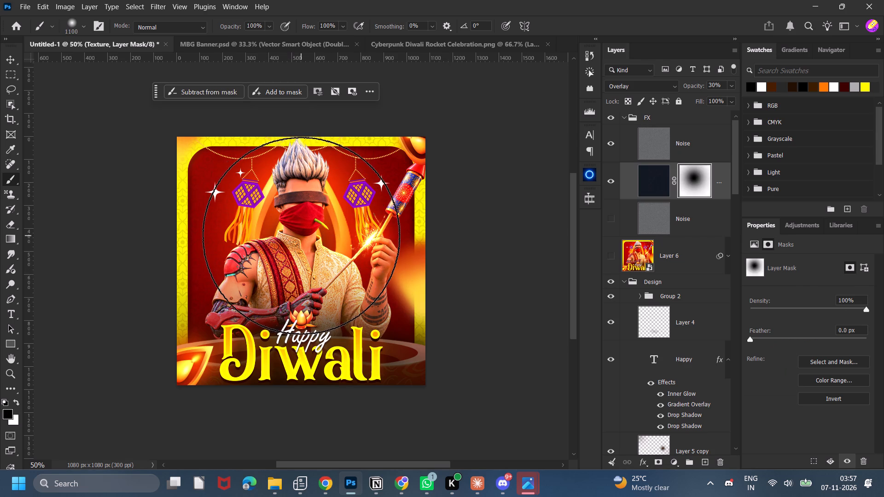
click(302, 235)
Mask the texture over the Happy Diwali lettering with a soft 1200 px black brush.
key(bracketleft)
key(bracketleft)
key(bracketright)
key(bracketright)
key(bracketright)
key(bracketright)
key(bracketright)
key(bracketright)
key(bracketright)
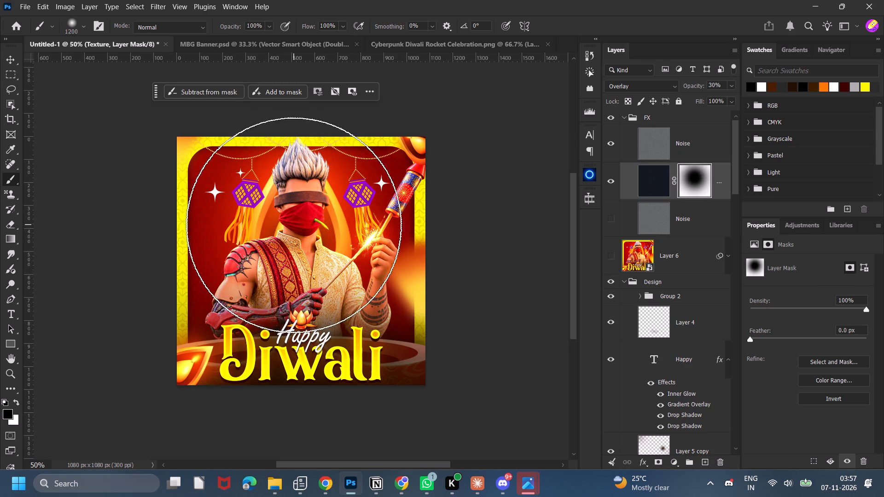
key(bracketleft)
key(bracketleft)
key(bracketleft)
key(bracketleft)
click(315, 358)
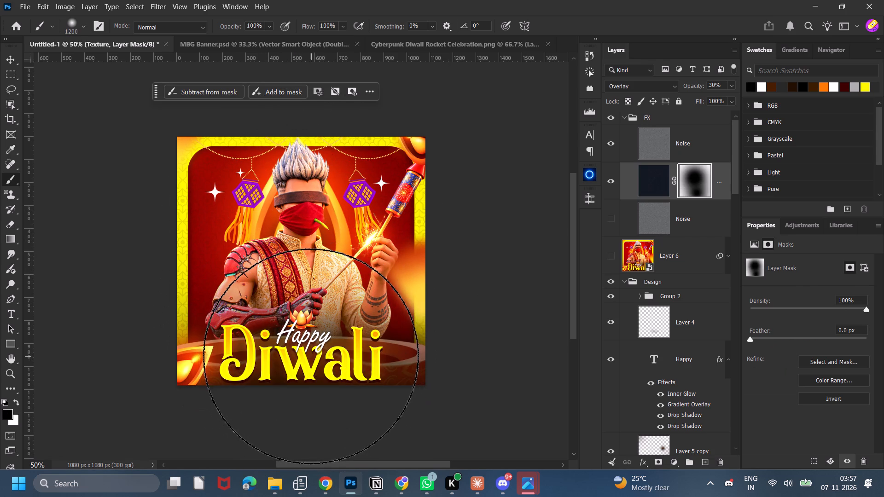
click(303, 350)
Mask the texture over the character's face and hair with soft black brushes of 700 px and 600 px.
key(bracketleft)
key(bracketleft)
key(bracketleft)
key(bracketleft)
key(bracketleft)
click(303, 225)
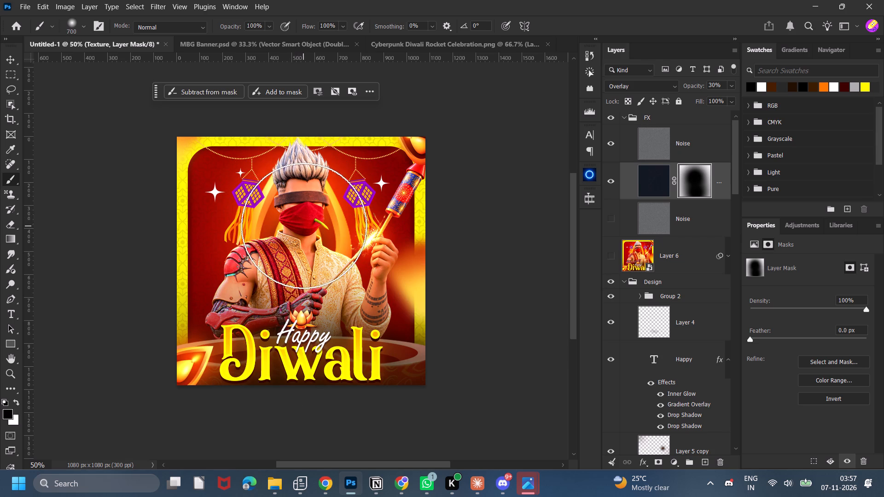
key(bracketleft)
click(307, 179)
click(304, 167)
click(302, 167)
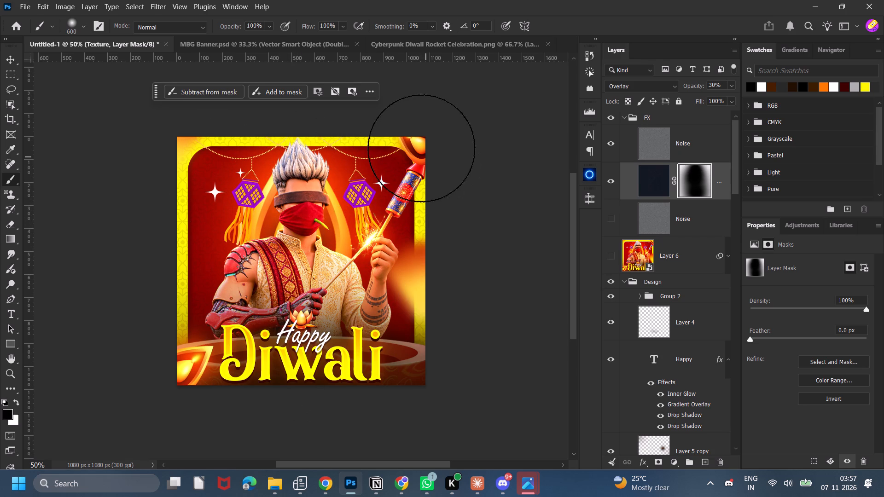
Mask the texture at the post's two upper corners and around the rocket's spark with a 300 px brush.
key(bracketleft)
key(bracketleft)
key(bracketleft)
double_click(424, 134)
click(178, 137)
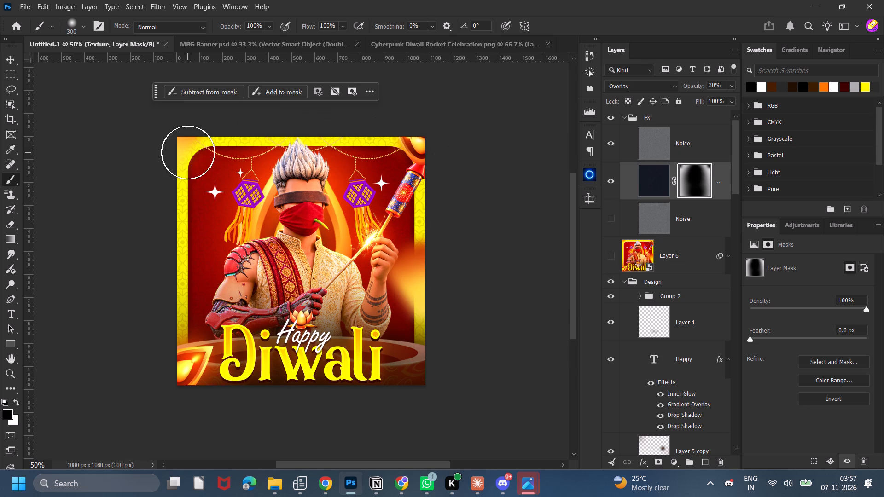
click(375, 237)
click(371, 248)
Toggle the Texture layer to check its effect and mask it along the post's lower edge with a 700 px brush.
key(bracketright)
key(bracketright)
key(bracketright)
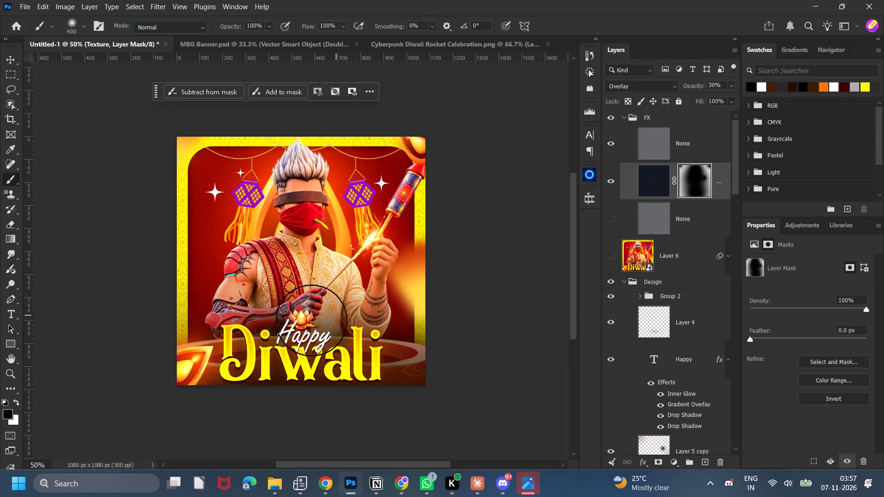
key(bracketright)
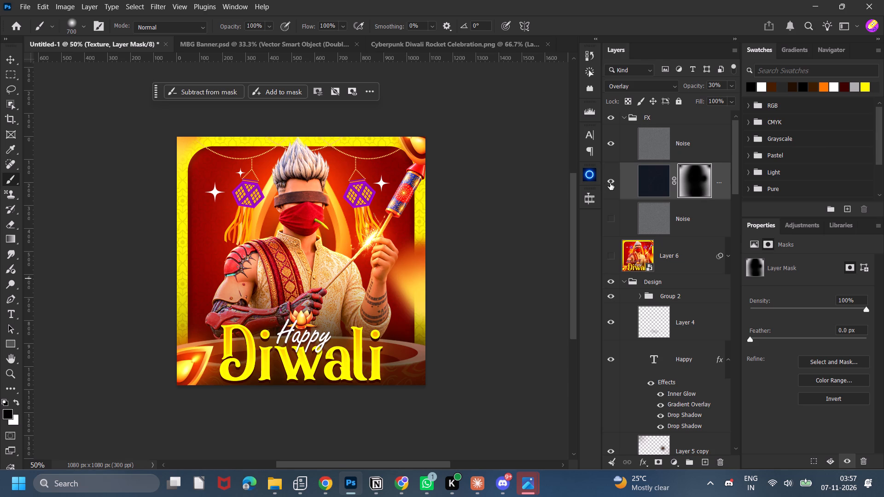
double_click(610, 183)
click(166, 378)
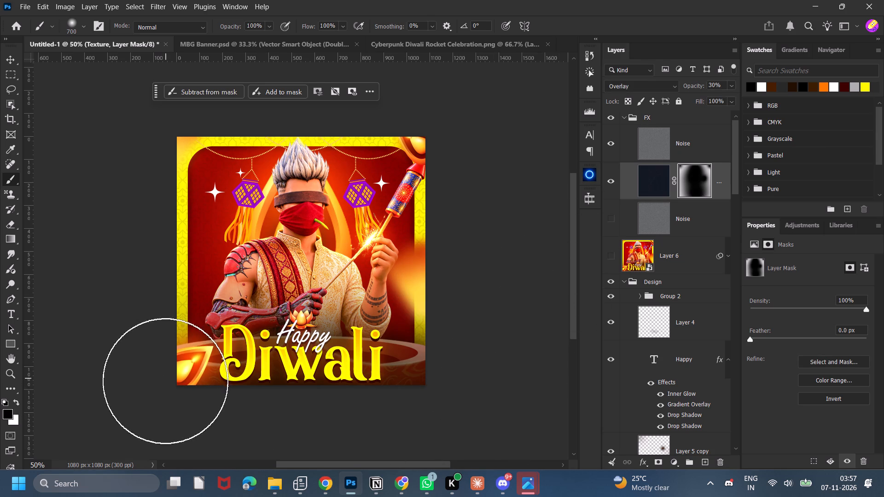
click(282, 390)
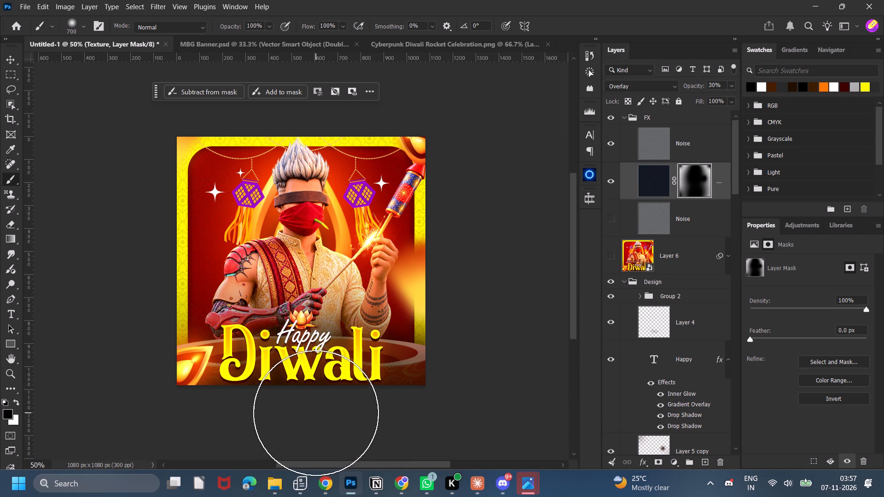
Toggle the upper Noise layer in the FX group to check its effect and set its opacity to 39%.
double_click(614, 147)
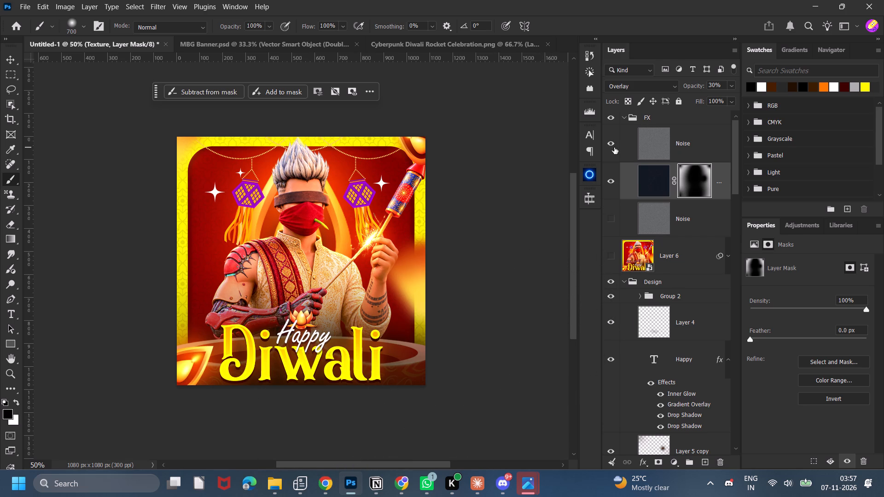
click(614, 147)
click(611, 146)
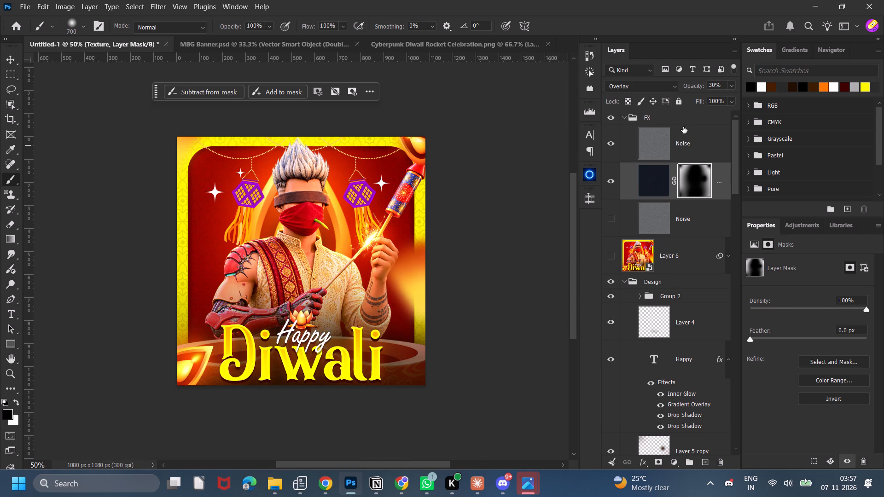
click(683, 129)
drag(692, 86, 703, 88)
drag(698, 87, 704, 87)
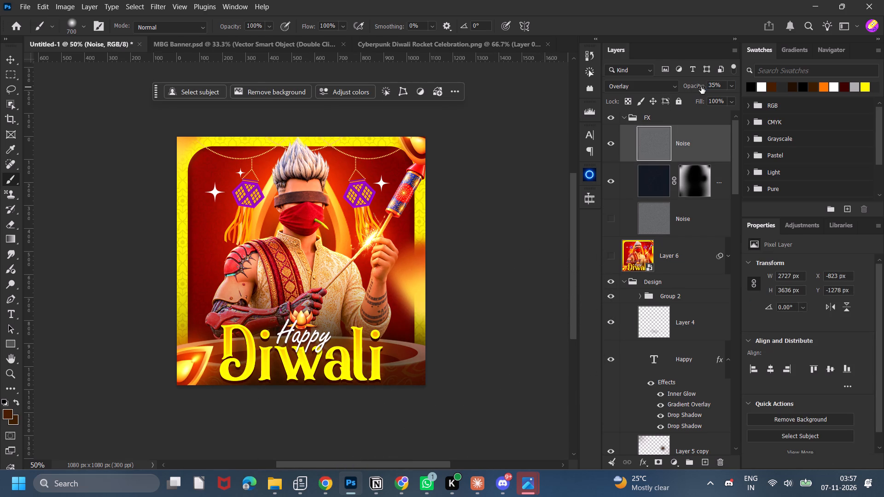
click(693, 86)
Show the lower Noise layer in the FX group, toggling its visibility to check the effect, and select it.
click(615, 220)
double_click(615, 219)
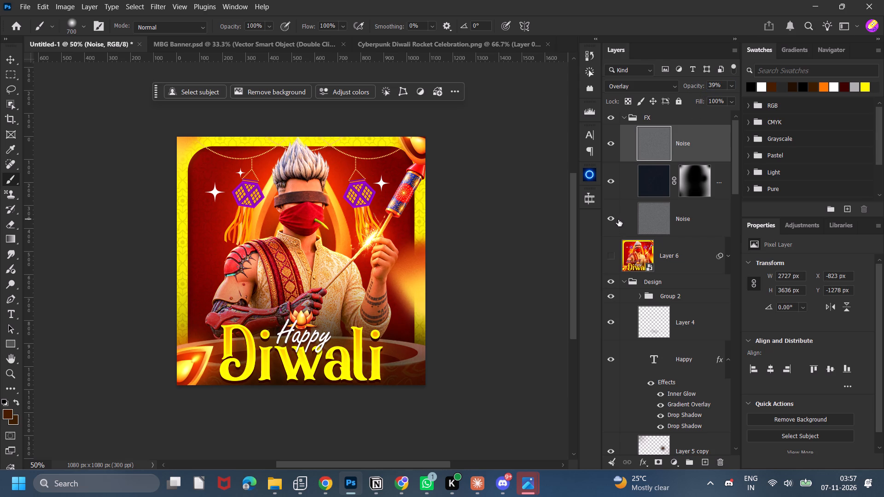
click(629, 221)
scroll(657, 179, up, 6)
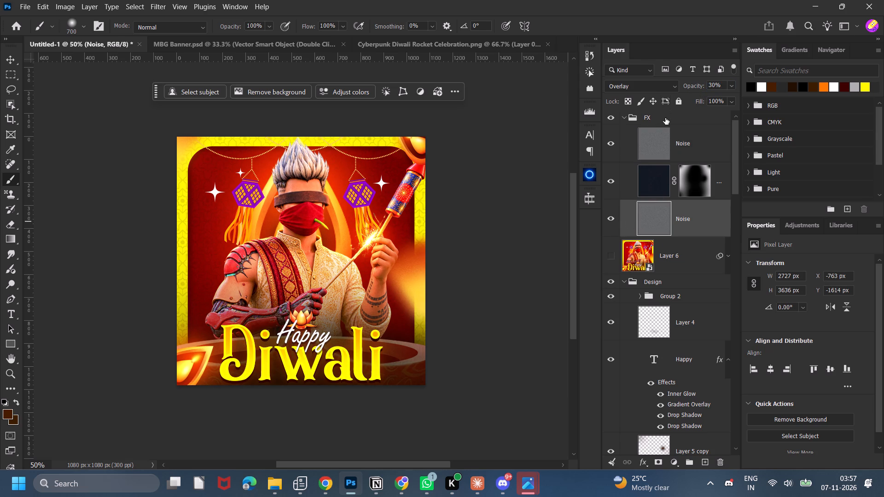
Stamp all visible layers into a new layer above the FX group and convert it to a smart object.
click(665, 118)
key(ctrl+alt+shift+e)
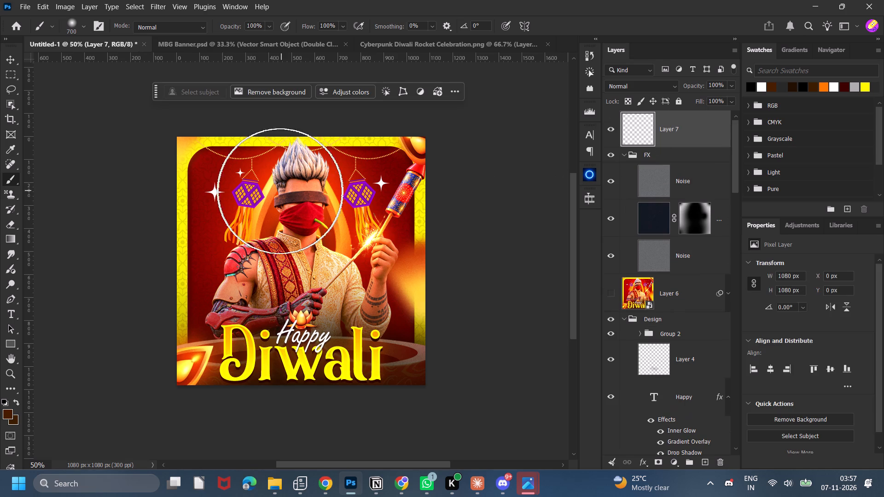
right_click(691, 128)
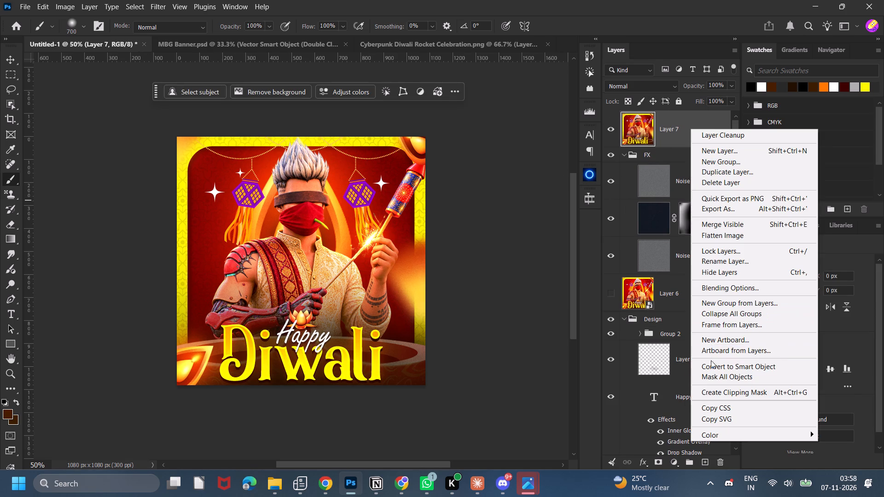
click(710, 365)
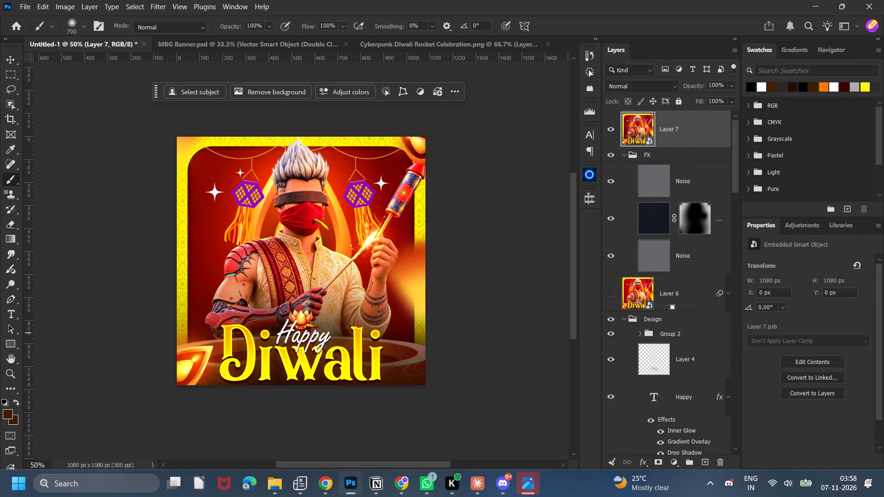
Copy Layer 6's smart filter onto Layer 7 and toggle Layer 7's visibility to compare the result.
alt+drag(722, 294, 670, 133)
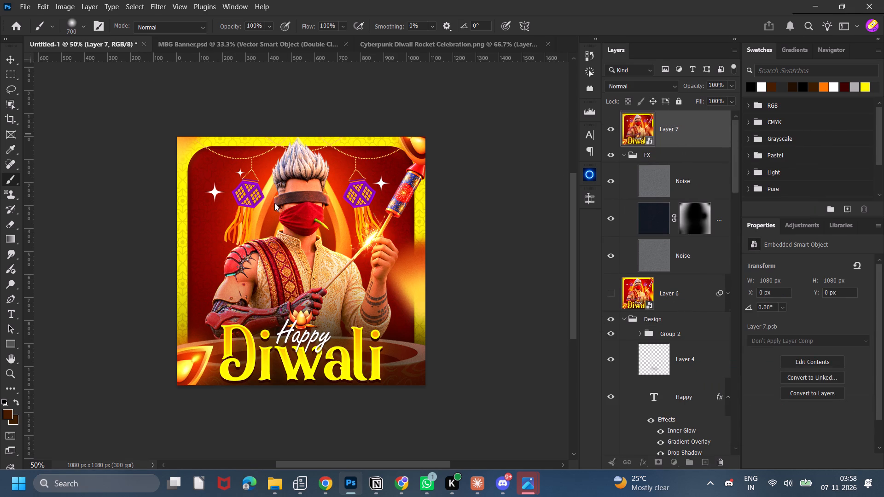
double_click(607, 130)
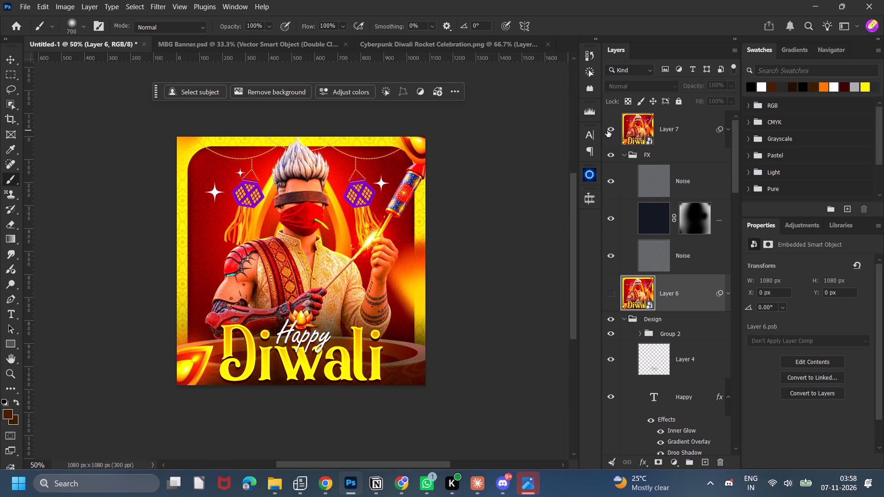
double_click(607, 130)
double_click(607, 130)
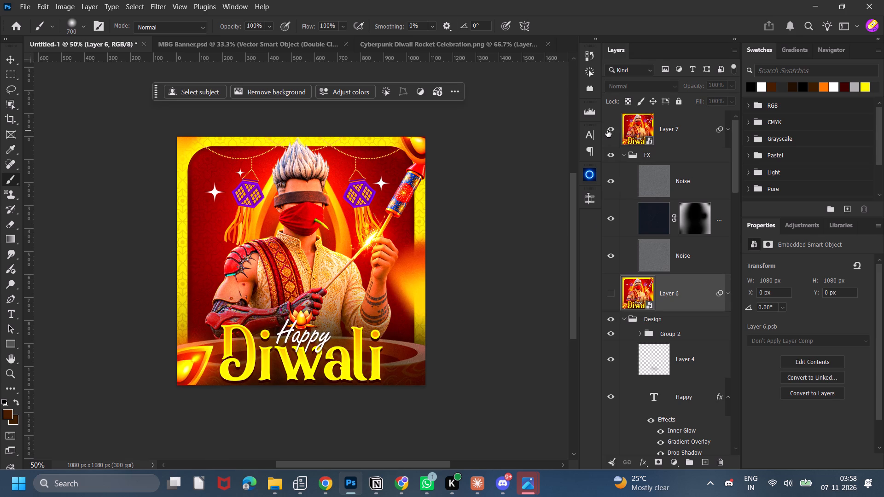
double_click(607, 130)
Select Layer 7's Smart Filters mask and paint black over the red face covering with a 100 px brush.
click(729, 132)
click(669, 166)
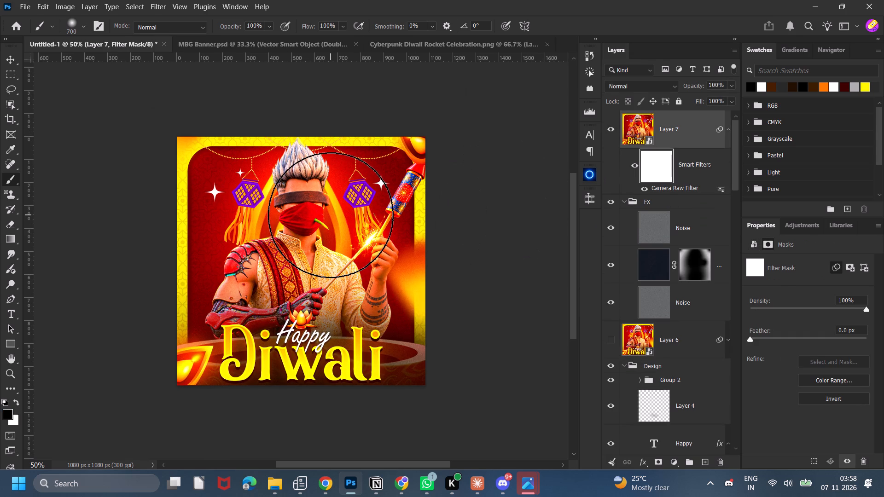
key(bracketleft)
key(bracketleft)
key(bracketleft)
key(bracketleft)
key(bracketleft)
key(bracketleft)
key(bracketleft)
key(bracketleft)
key(bracketleft)
key(bracketleft)
drag(314, 212, 319, 227)
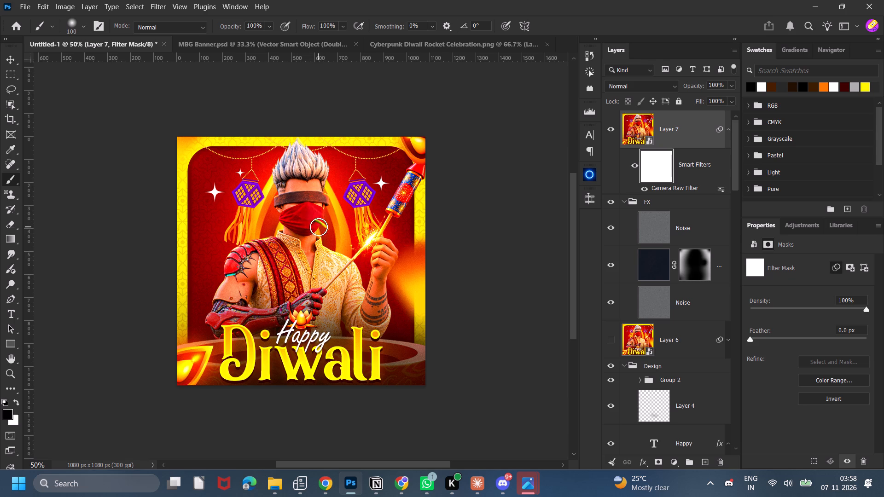
drag(319, 227, 312, 205)
Extend the black painting on Layer 7's filter mask over the face and kurta collar with a 150 px brush.
key(bracketright)
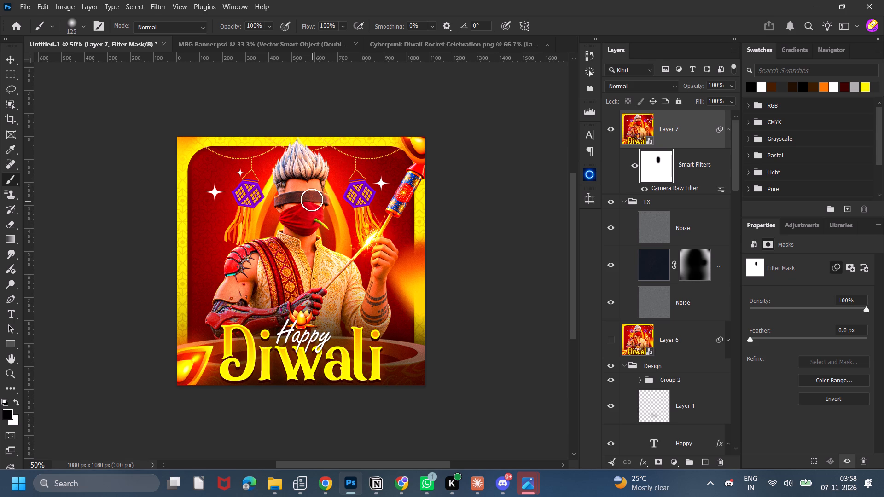
key(bracketright)
drag(309, 194, 297, 213)
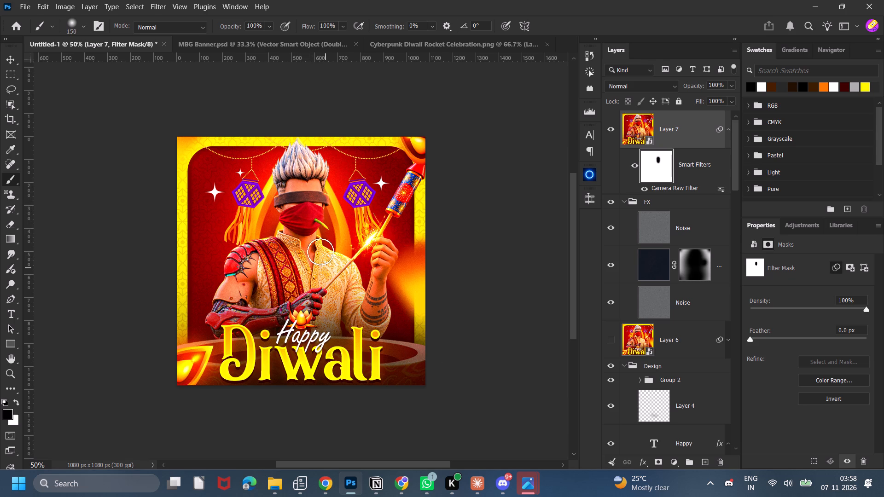
double_click(318, 243)
triple_click(312, 251)
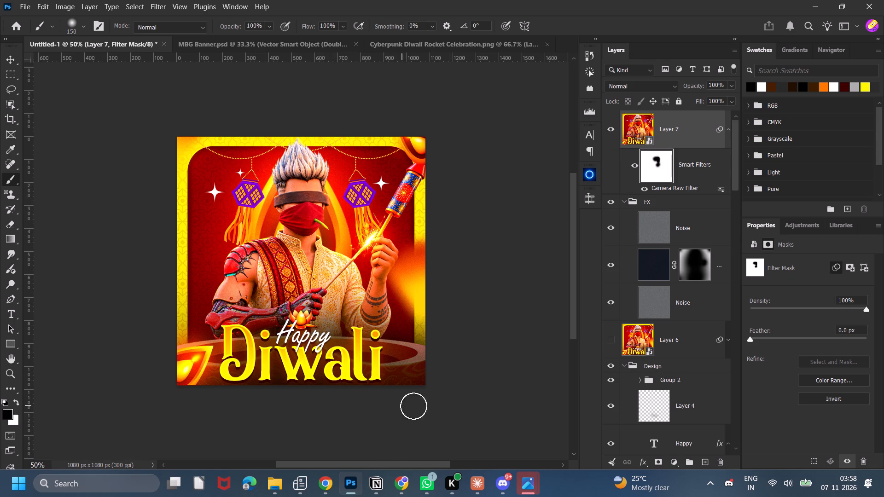
Save the document as a Photoshop file named MBG YT Post in the Project Diwali folder.
key(ctrl+minus)
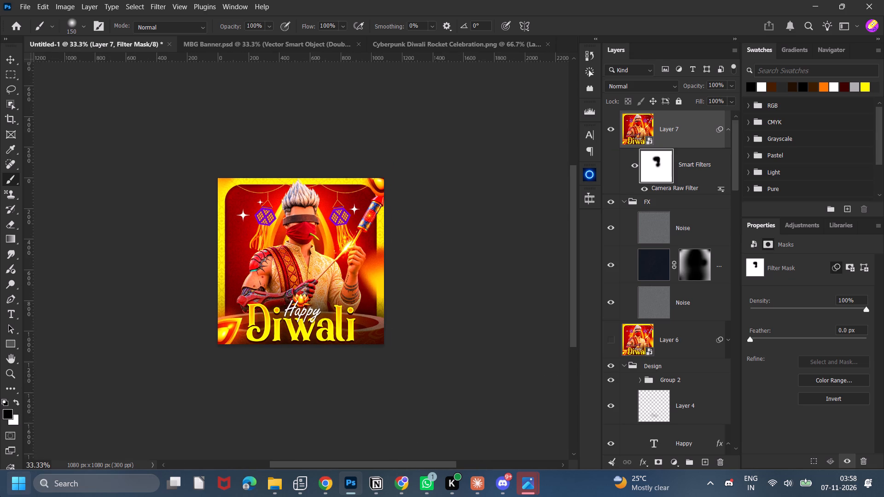
key(ctrl+s)
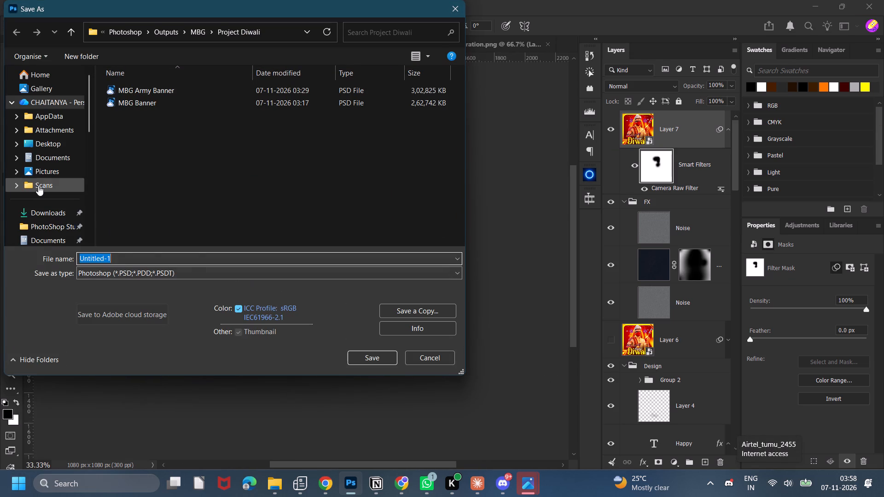
key(shift+m)
key(shift+b)
key(shift+g)
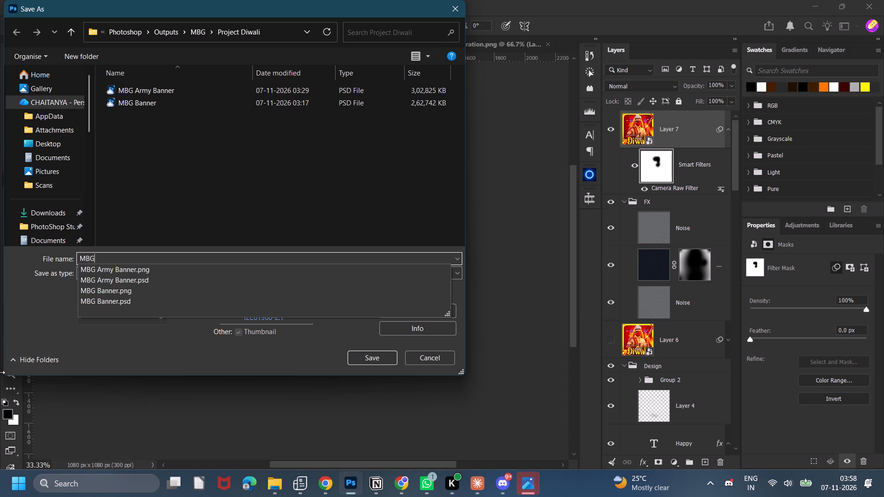
key(shift+space)
key(shift+y)
key(shift+t)
key(shift+space)
key(shift+p)
key(o)
key(s)
key(t)
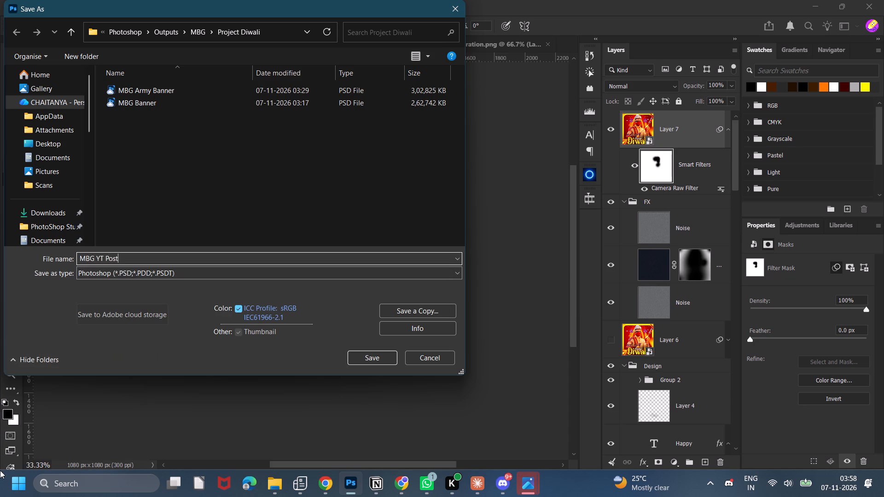
key(Return)
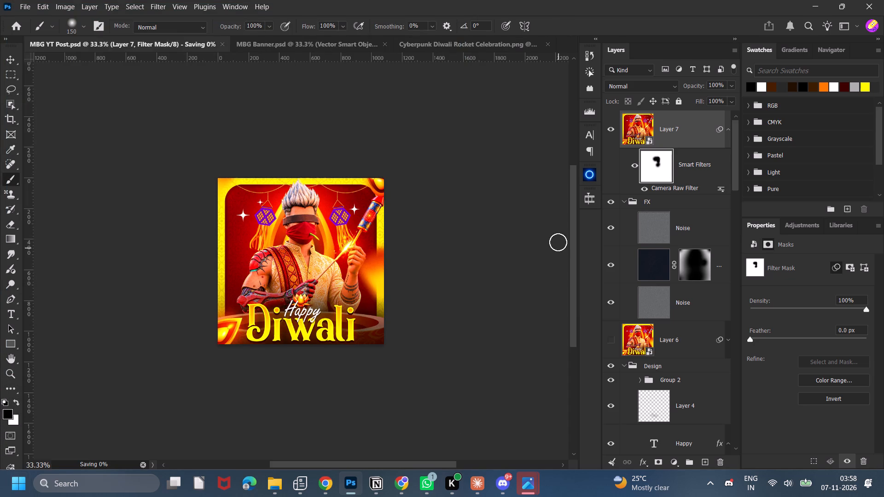
Hide Layer 7 and both Noise layers in the FX group, comparing the image with and without the noise.
click(613, 132)
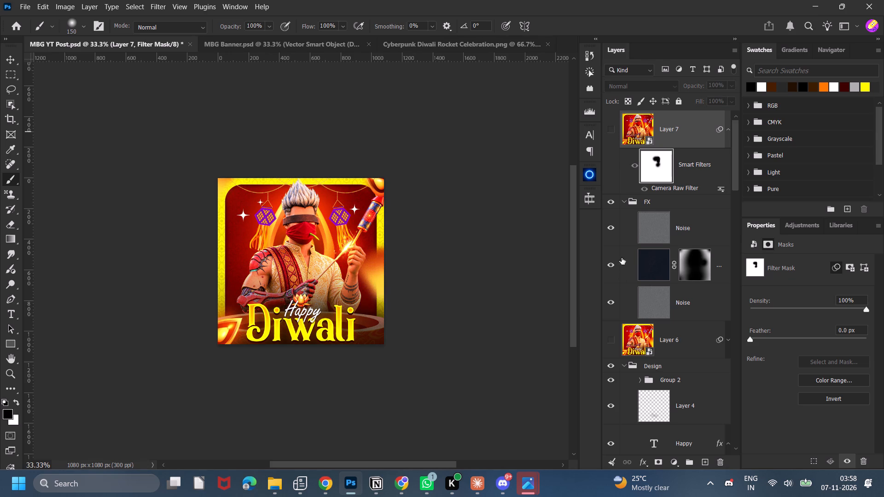
click(618, 232)
click(615, 236)
click(607, 303)
click(609, 229)
double_click(609, 229)
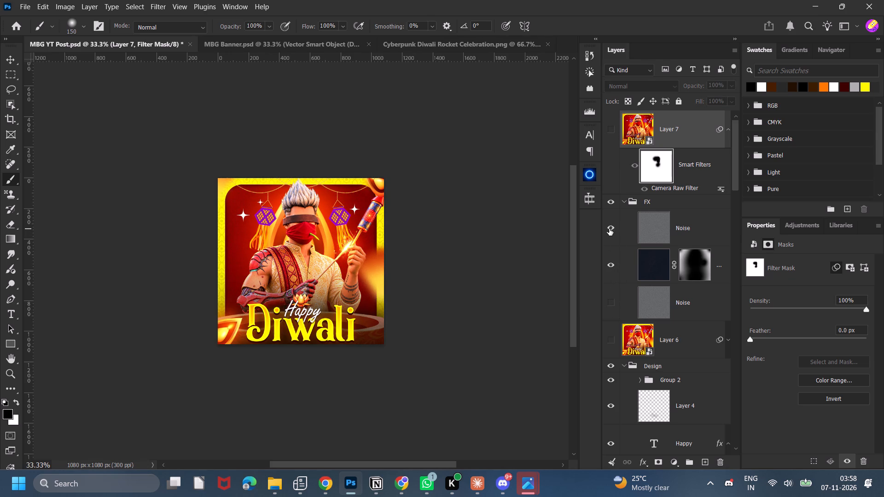
double_click(612, 227)
click(609, 260)
click(609, 260)
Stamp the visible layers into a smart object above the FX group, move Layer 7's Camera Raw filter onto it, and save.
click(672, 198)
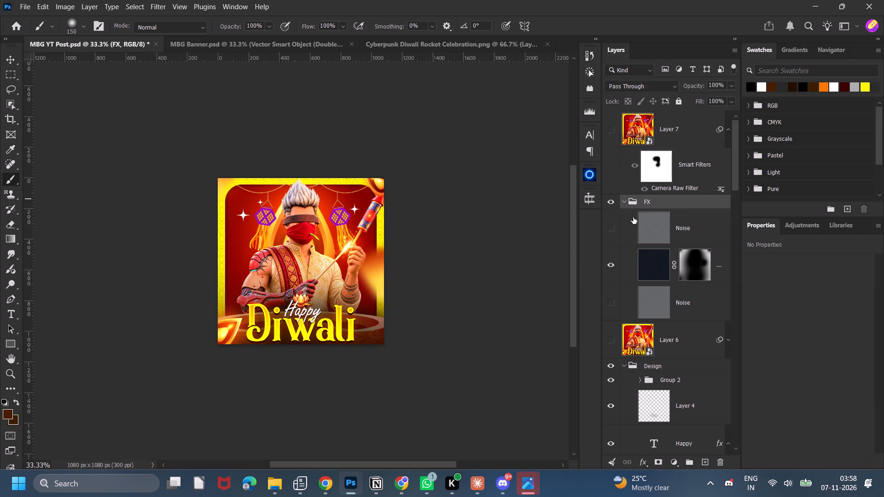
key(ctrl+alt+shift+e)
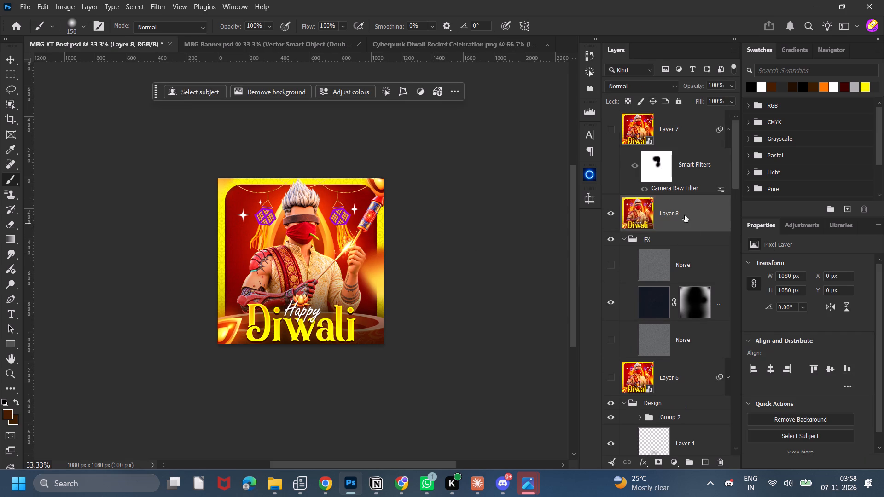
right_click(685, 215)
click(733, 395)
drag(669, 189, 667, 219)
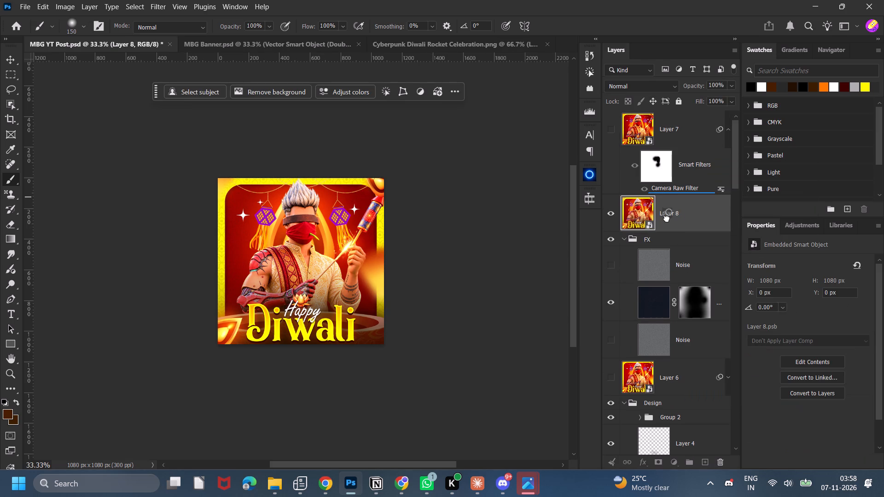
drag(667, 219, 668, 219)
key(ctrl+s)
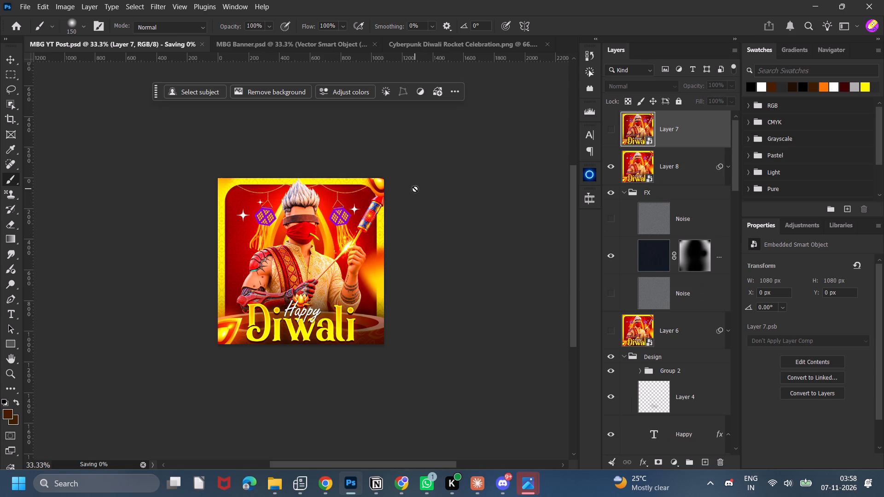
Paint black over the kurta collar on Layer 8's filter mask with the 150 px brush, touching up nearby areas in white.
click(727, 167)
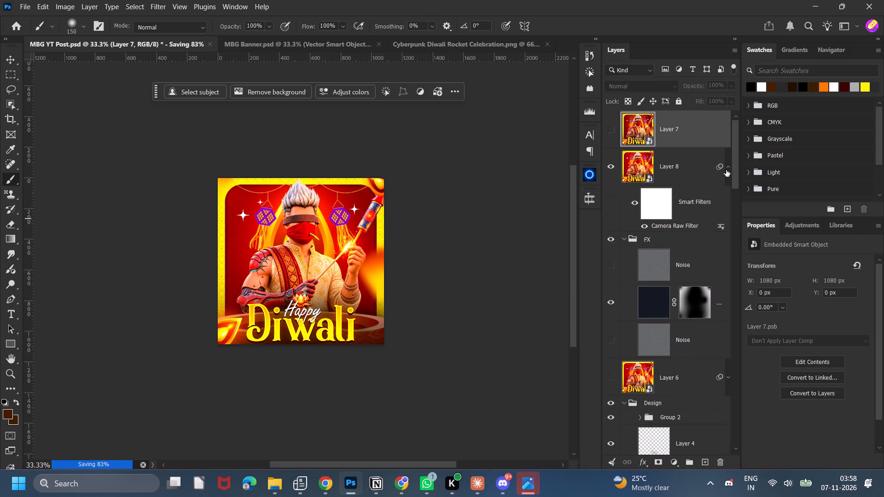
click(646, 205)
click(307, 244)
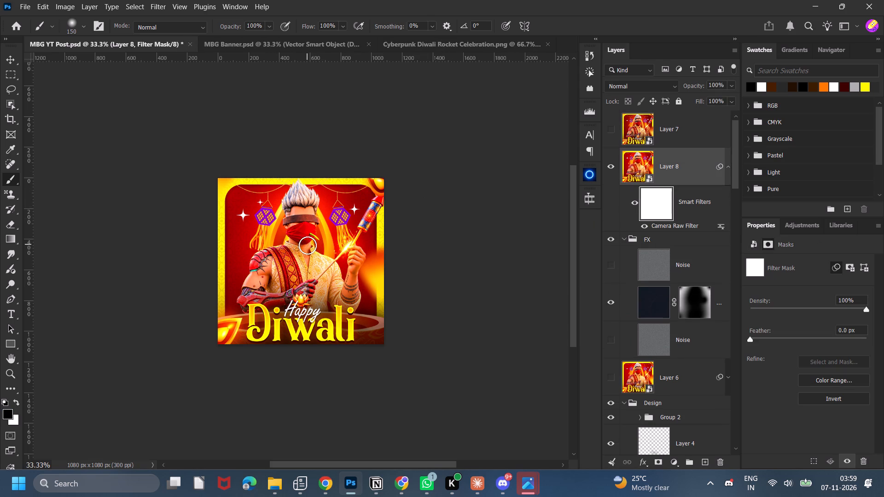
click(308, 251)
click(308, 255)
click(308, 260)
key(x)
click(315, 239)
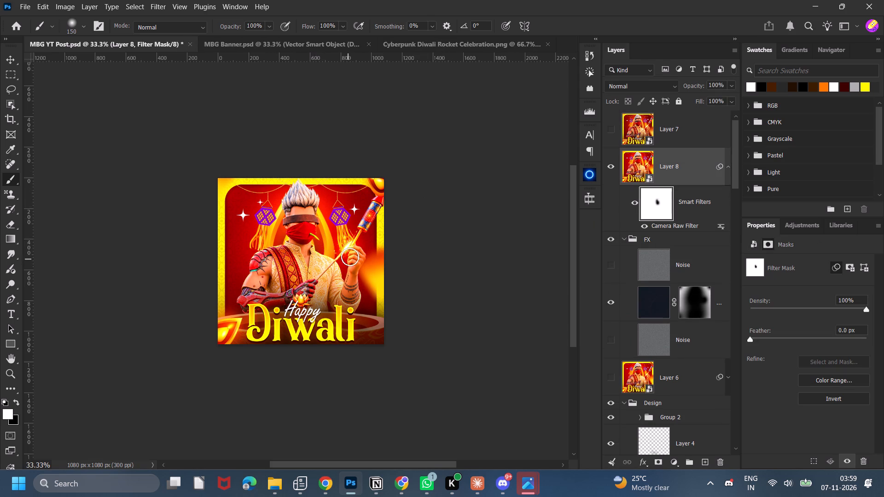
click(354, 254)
Compare the image with and without Layer 8, and delete Layer 8 and Layer 7.
click(609, 167)
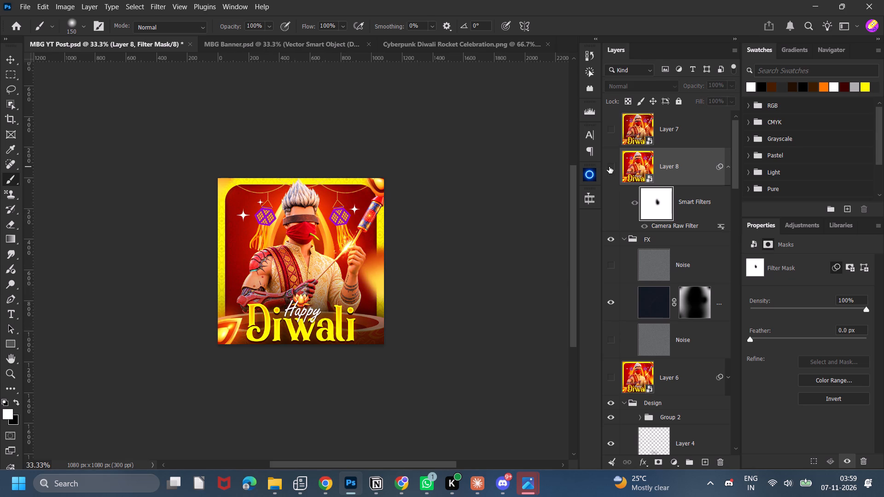
click(609, 167)
click(609, 167)
key(Delete)
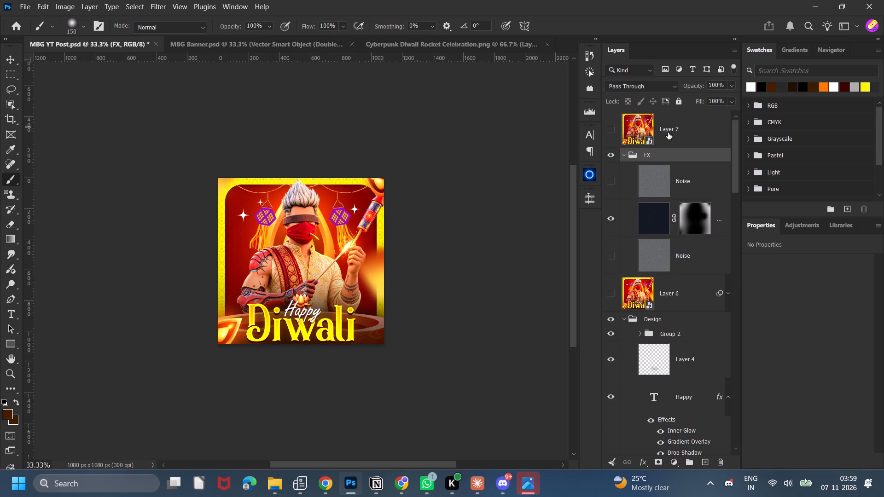
click(668, 133)
key(Delete)
Collapse the FX group and compare the image with and without it, leaving the group hidden.
click(622, 118)
click(625, 115)
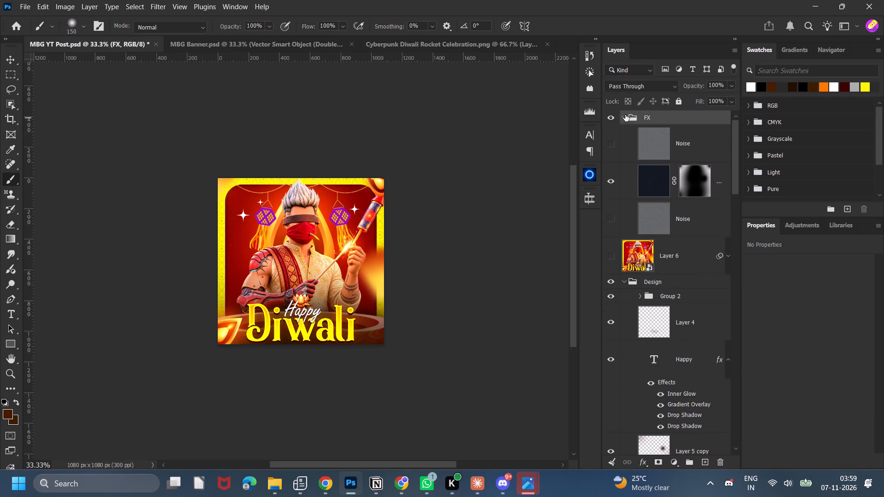
click(612, 118)
click(612, 118)
click(612, 118)
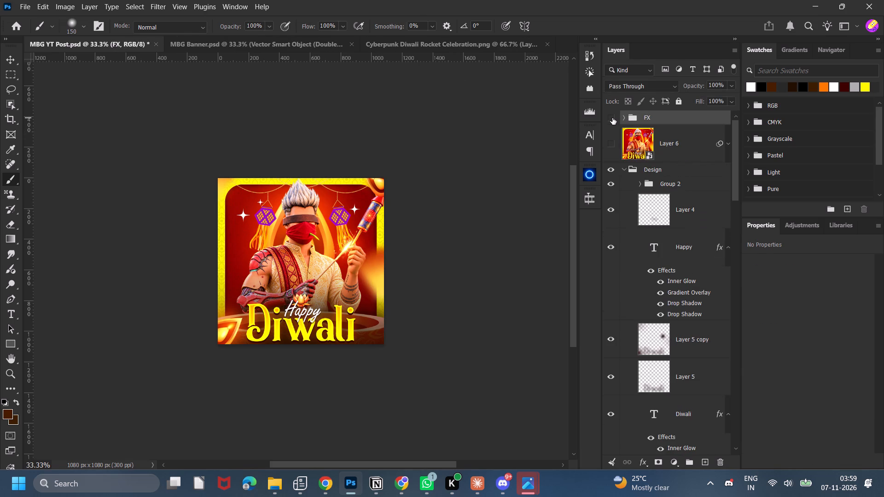
click(612, 118)
click(612, 118)
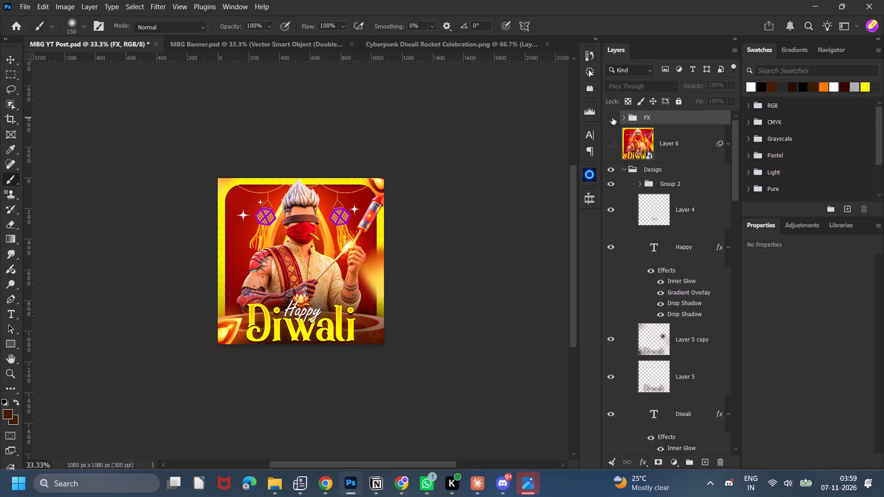
click(612, 118)
click(612, 118)
Stamp the visible layers into a new layer directly above the Design group and convert it to a smart object.
click(672, 179)
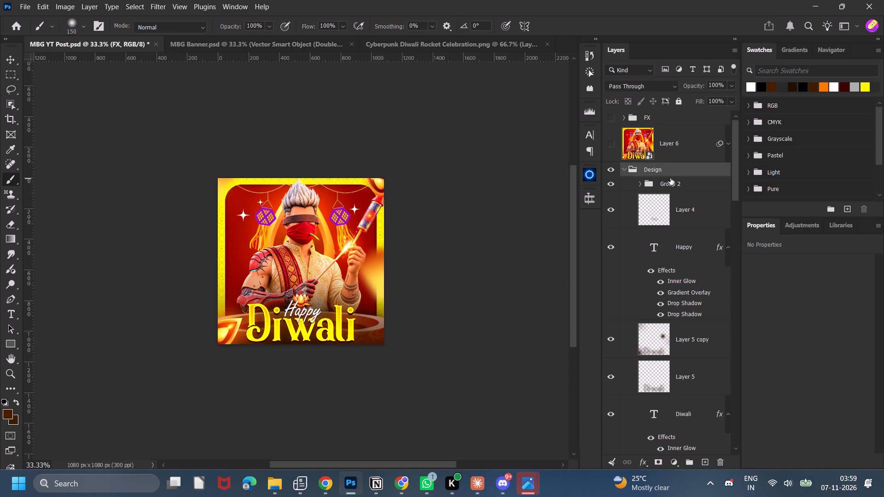
key(ctrl+alt+shift+e)
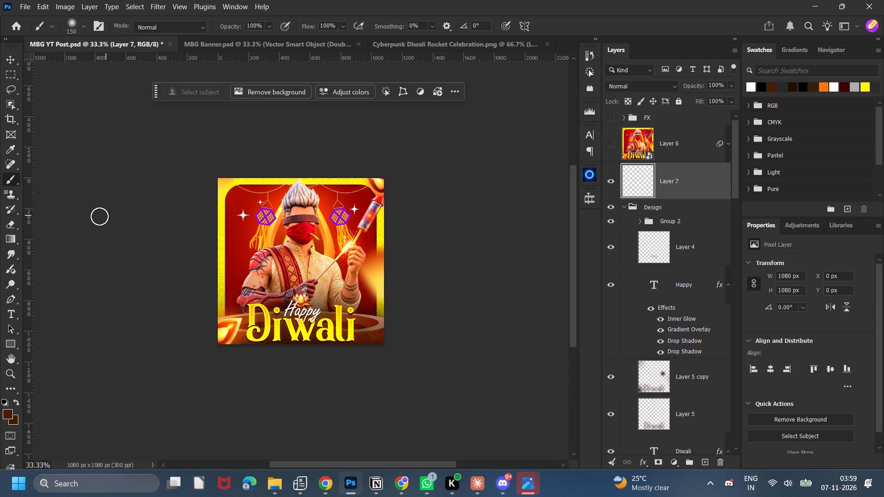
right_click(671, 186)
click(692, 395)
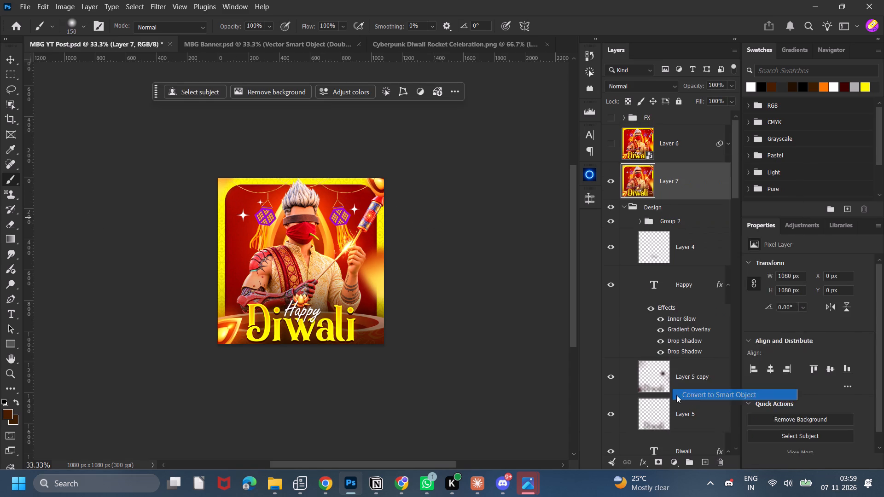
Open the Camera Raw Filter on the new smart object and set Exposure +0.20, Contrast +31, Highlights 0, Shadows -8, Whites -9 and Blacks -9.
click(161, 8)
click(163, 16)
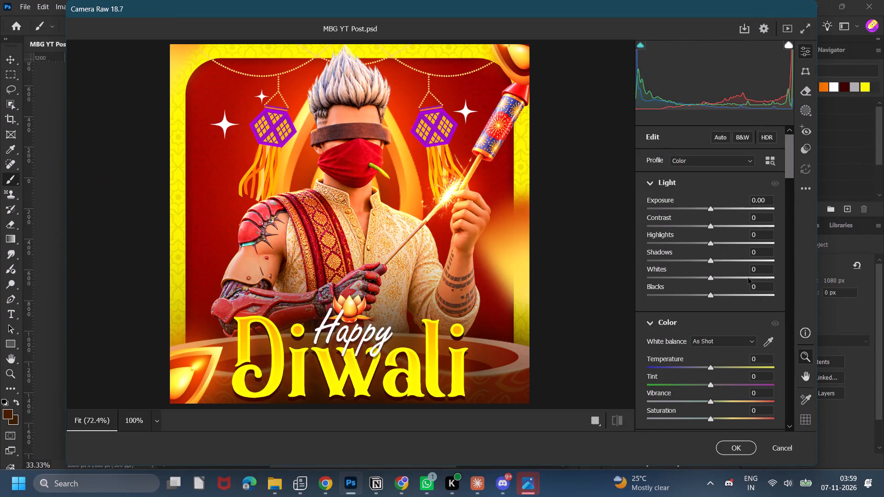
click(708, 209)
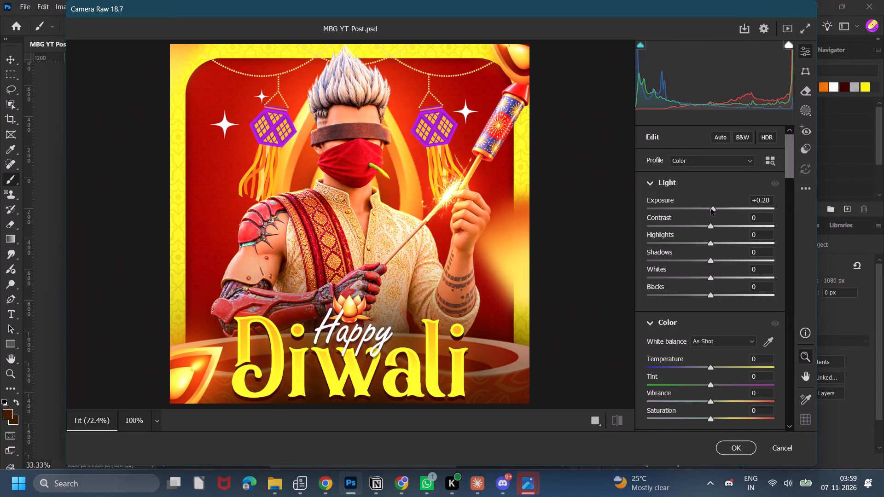
drag(710, 226, 729, 226)
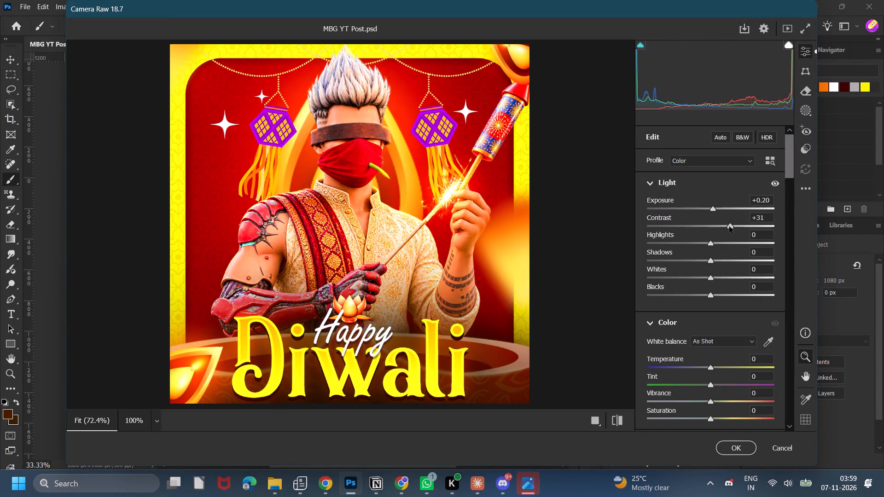
drag(729, 226, 729, 227)
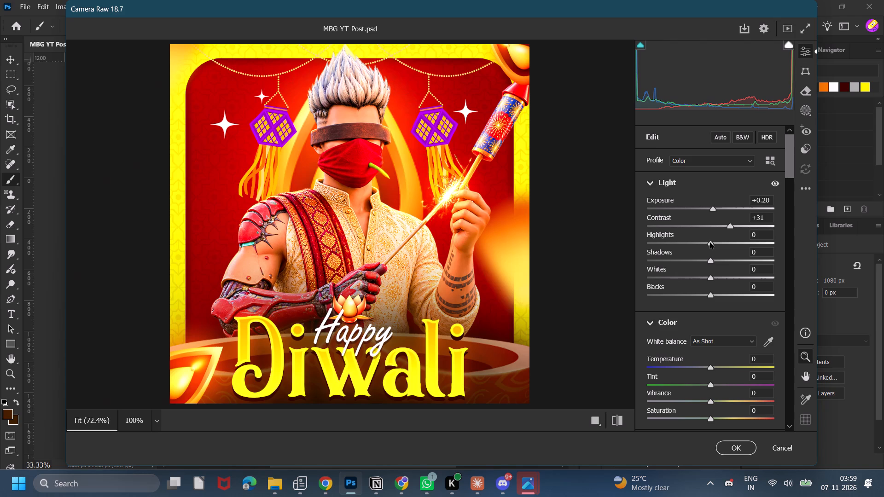
drag(710, 243, 729, 243)
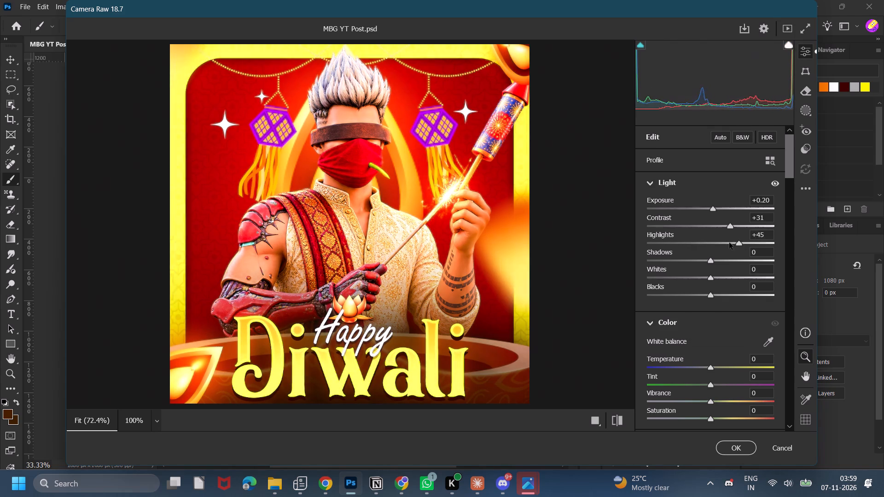
drag(729, 243, 705, 246)
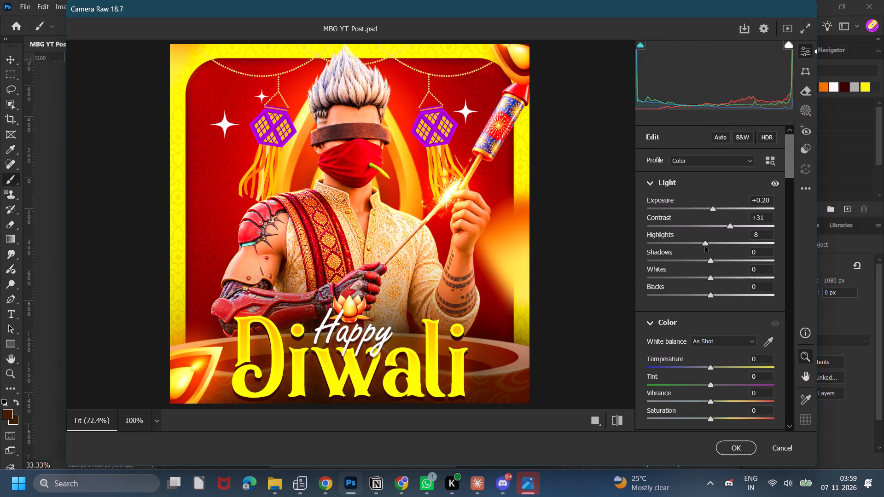
drag(705, 246, 705, 246)
drag(711, 261, 704, 262)
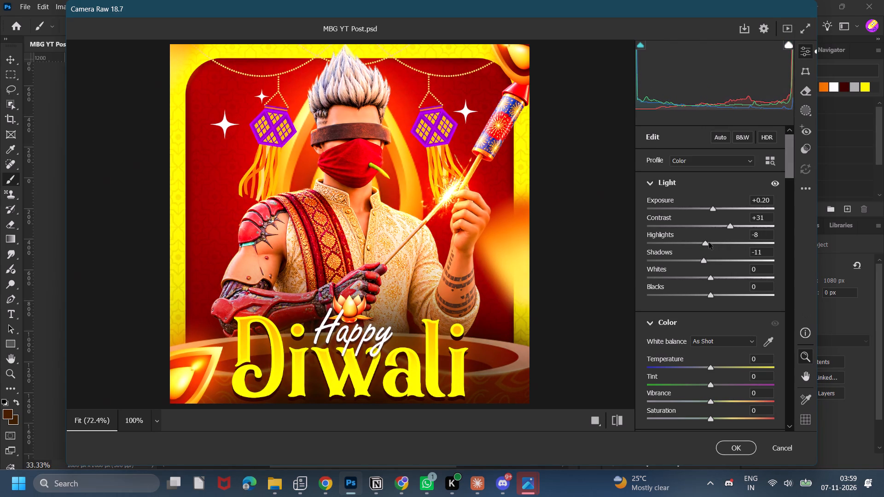
click(706, 242)
double_click(709, 243)
click(704, 261)
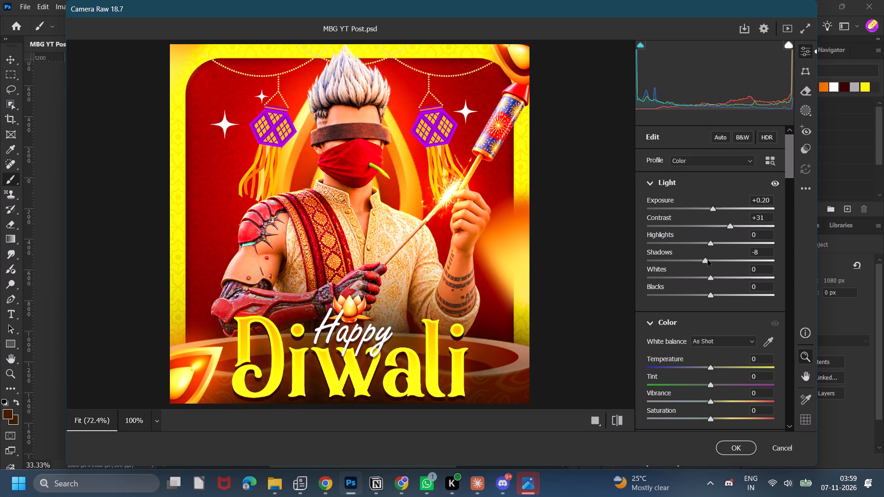
drag(710, 278, 704, 279)
drag(711, 295, 705, 301)
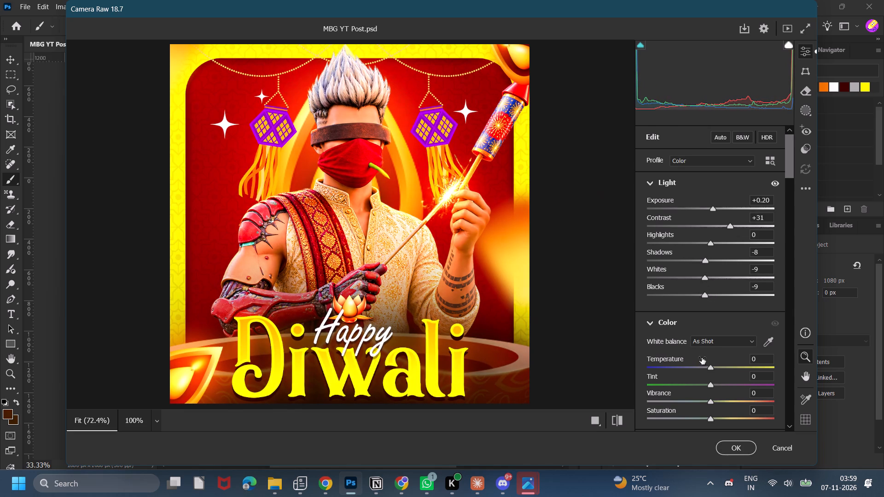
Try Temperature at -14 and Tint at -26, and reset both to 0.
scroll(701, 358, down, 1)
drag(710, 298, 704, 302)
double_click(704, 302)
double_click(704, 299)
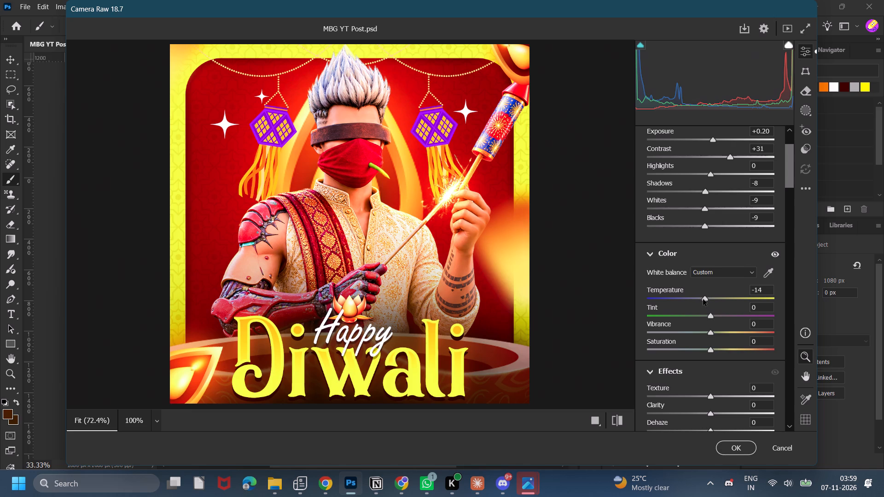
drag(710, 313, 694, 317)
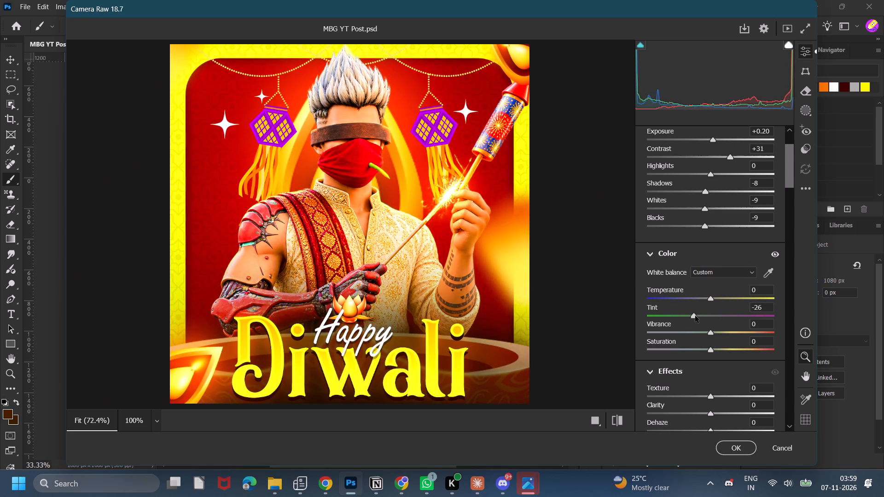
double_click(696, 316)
Set Vibrance to +10, Saturation to +3, Texture to +29 and Clarity to +4 in the Camera Raw Filter.
drag(712, 331, 718, 331)
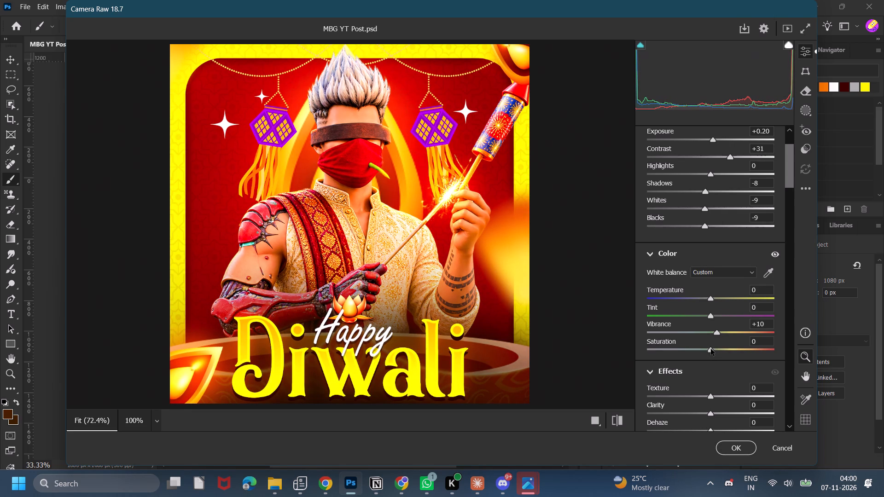
click(712, 349)
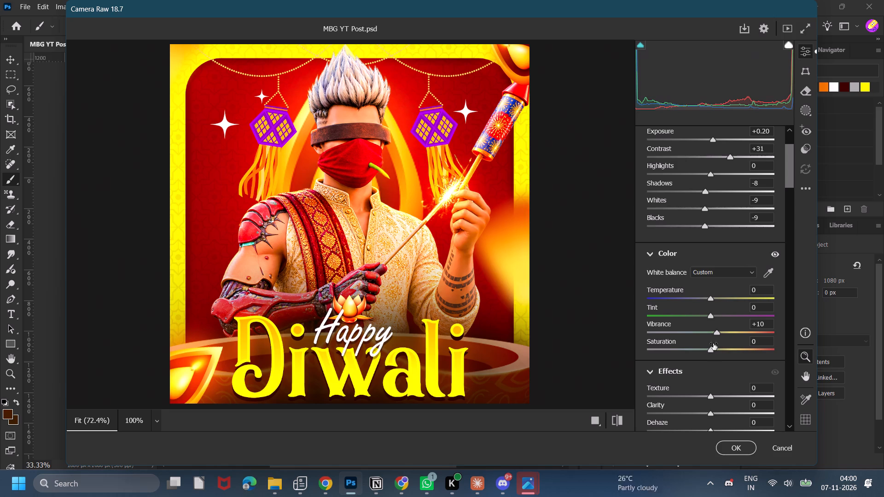
click(713, 350)
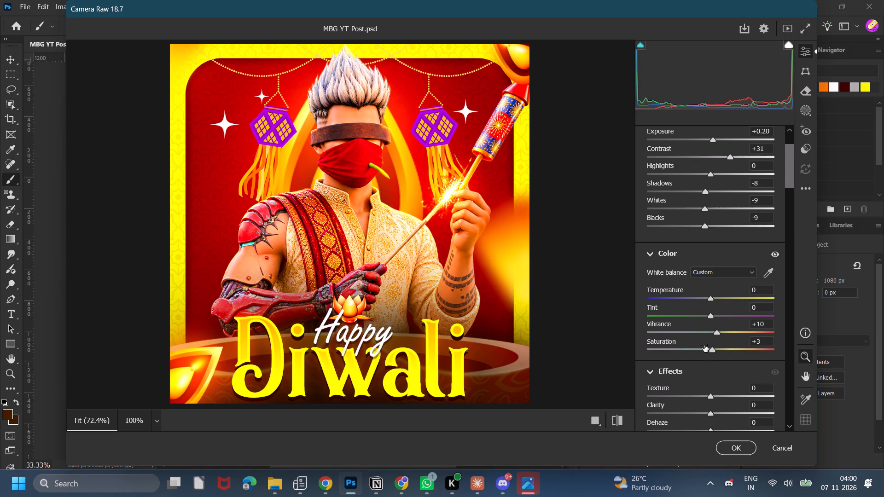
scroll(702, 346, down, 2)
drag(710, 258, 729, 260)
click(709, 276)
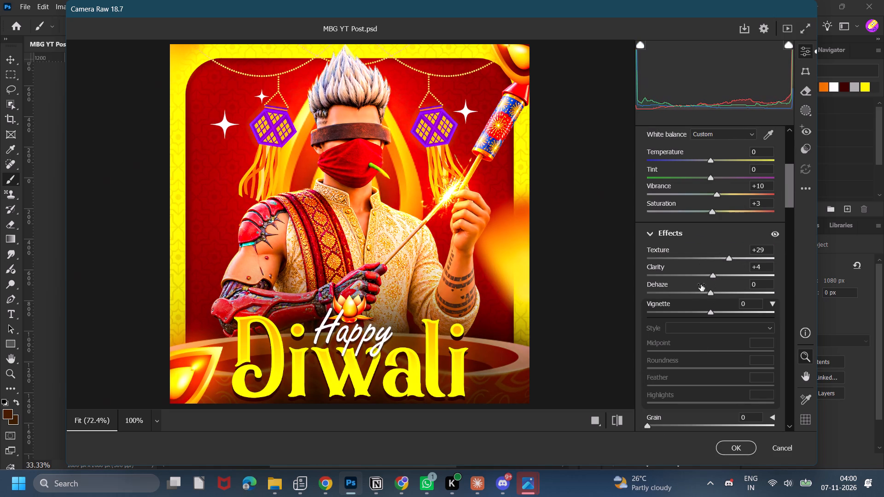
Calibrate Red Primary to Hue -4, Saturation +5, Green to Hue -4, Saturation +6, and Blue to Hue -4, Saturation +9, and apply the filter.
scroll(714, 284, down, 1)
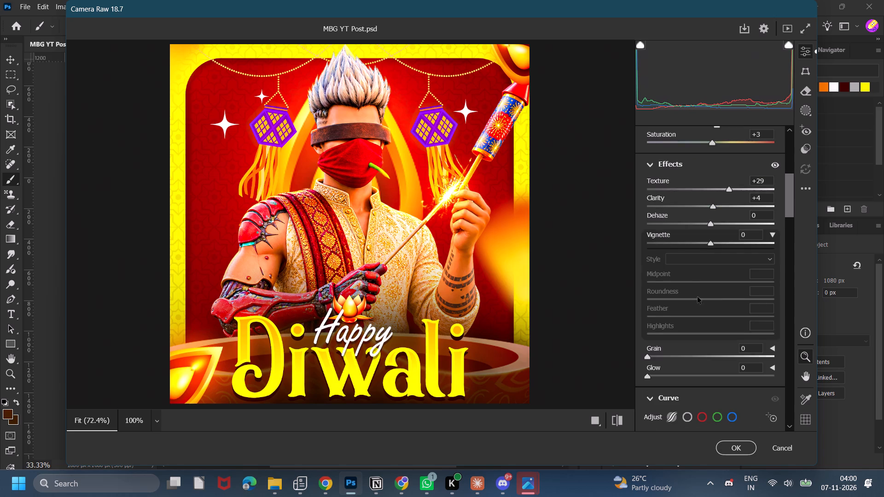
scroll(707, 291, down, 4)
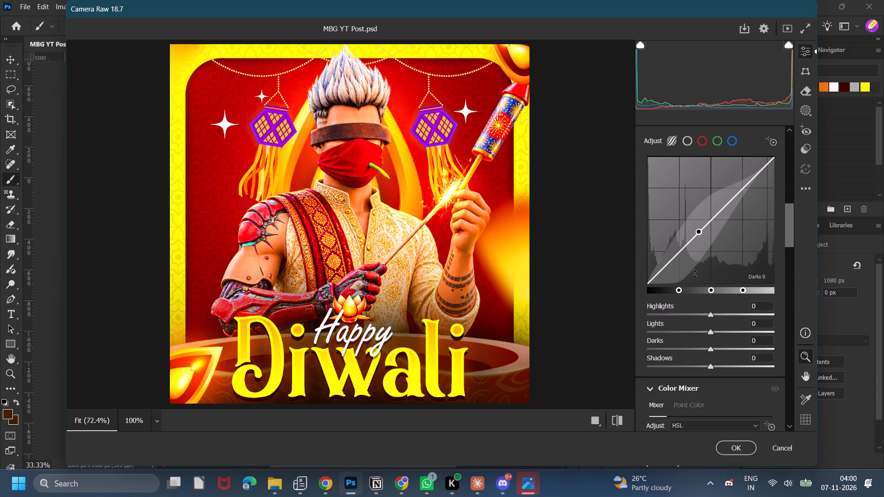
scroll(690, 263, down, 7)
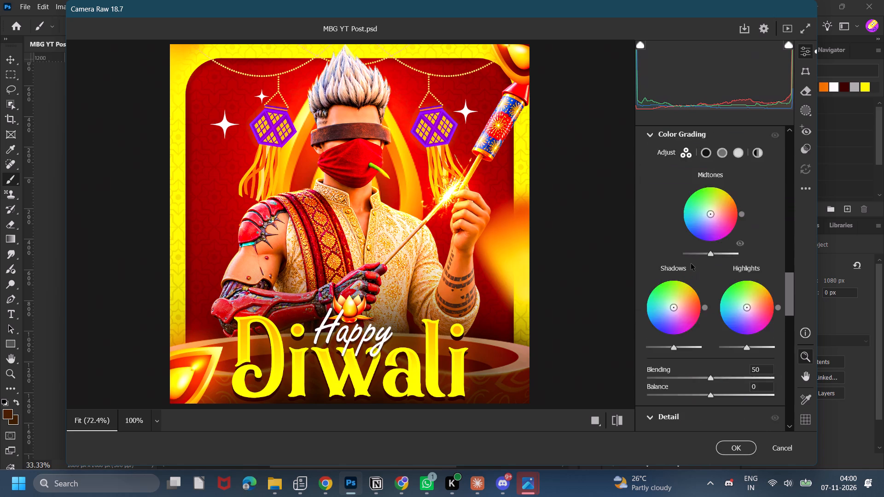
scroll(691, 264, down, 3)
drag(663, 260, 672, 261)
scroll(691, 318, down, 3)
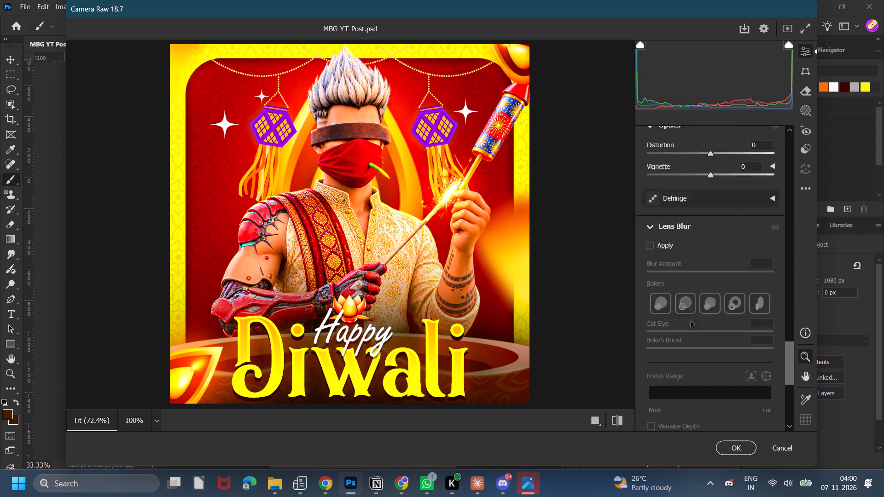
scroll(691, 321, down, 5)
click(711, 296)
click(712, 312)
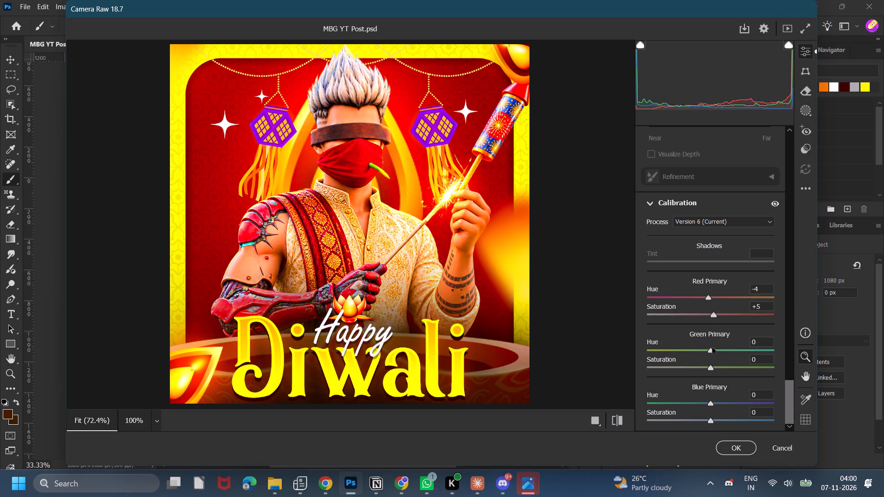
click(712, 350)
click(712, 358)
click(708, 403)
drag(712, 415, 717, 416)
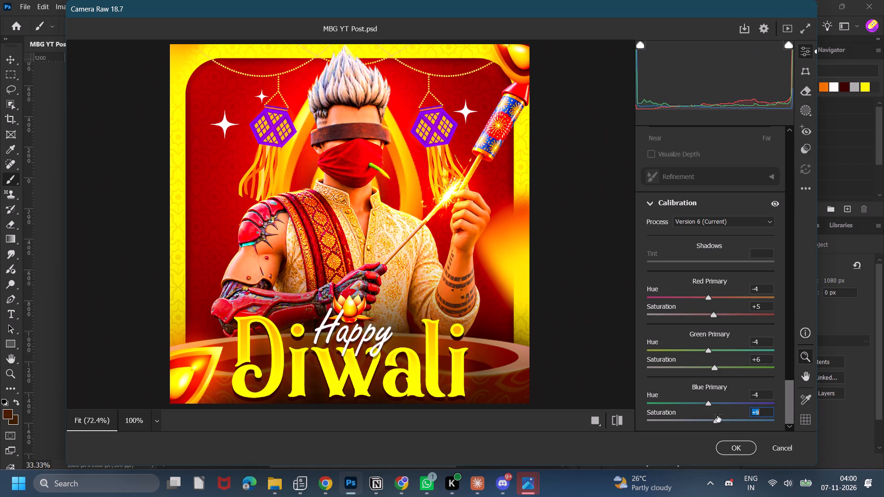
drag(717, 416, 718, 416)
click(733, 445)
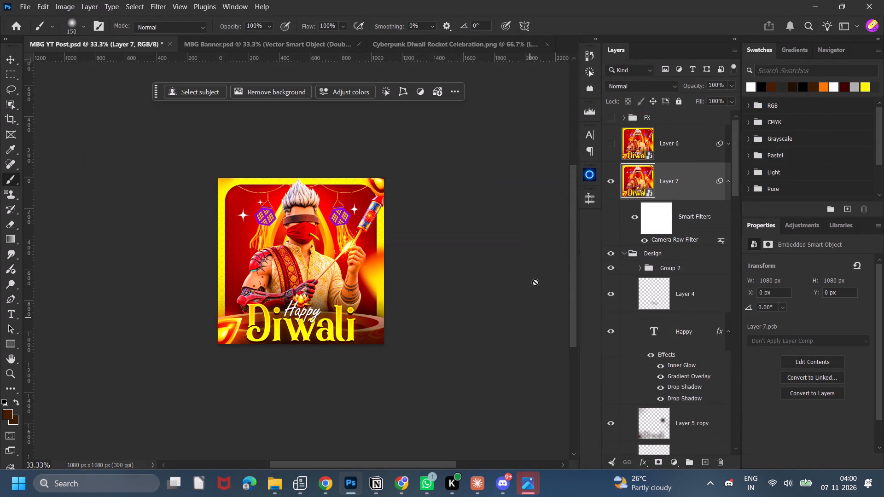
Compare the image with and without the graded Layer 7, leaving the layer visible.
click(611, 183)
click(611, 183)
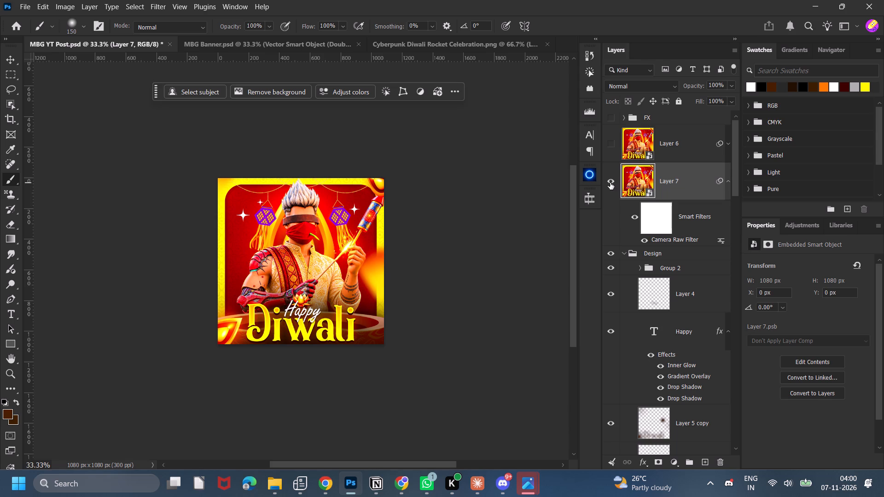
Mask Layer 7 using the character layer's outline as the selection, and invert the mask so the grading excludes the character.
scroll(695, 238, down, 19)
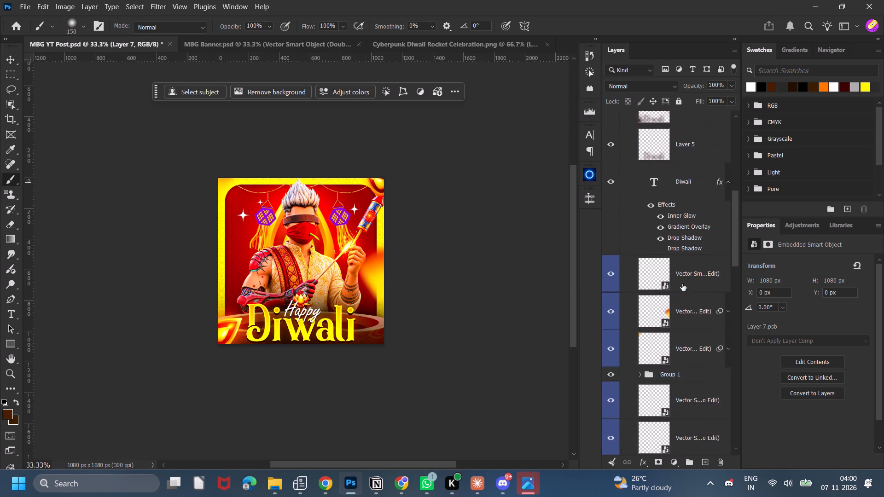
scroll(682, 284, down, 20)
scroll(682, 284, down, 12)
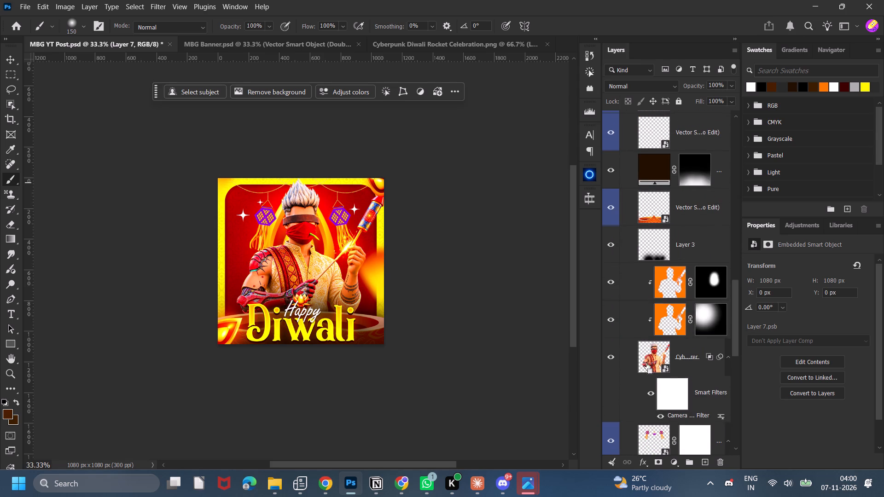
ctrl+click(646, 364)
scroll(653, 362, up, 20)
scroll(653, 362, up, 14)
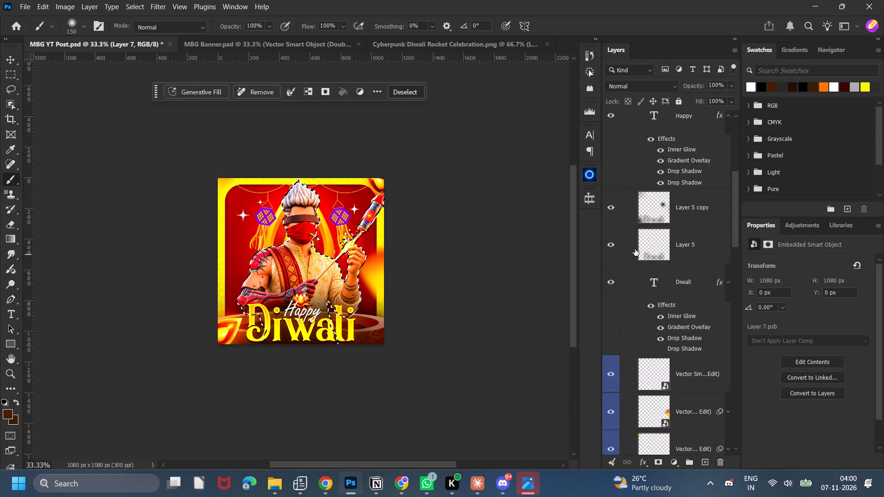
scroll(635, 249, up, 17)
click(657, 462)
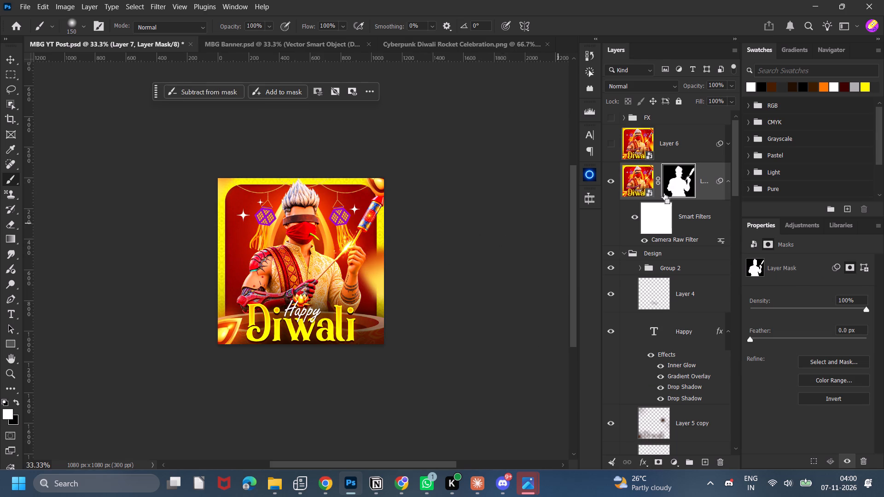
key(ctrl+i)
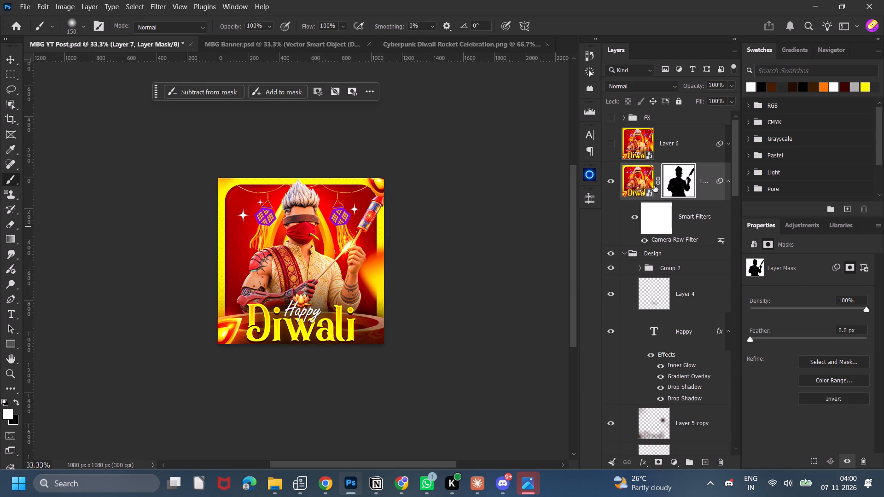
Compare the image with and without the masked Layer 7, leaving the layer visible and its image thumbnail selected.
double_click(615, 180)
click(637, 194)
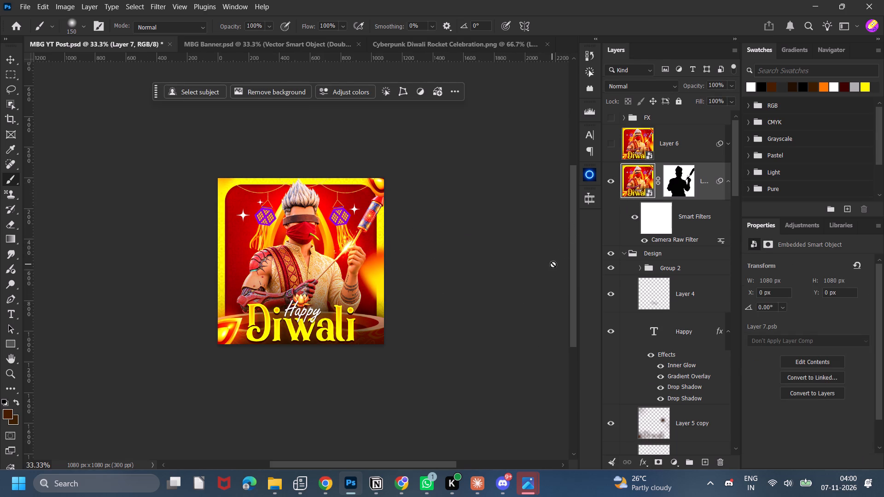
double_click(610, 179)
Save the MBG YT Post document.
key(ctrl+minus)
key(ctrl+minus)
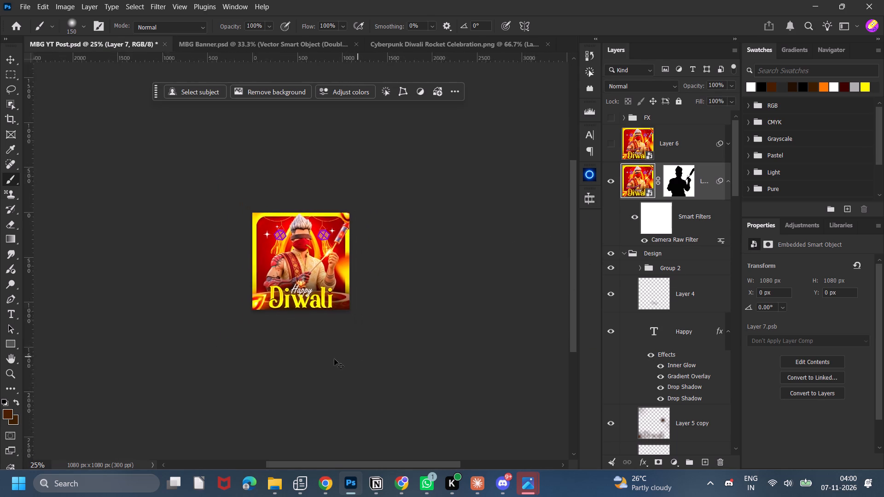
key(ctrl+s)
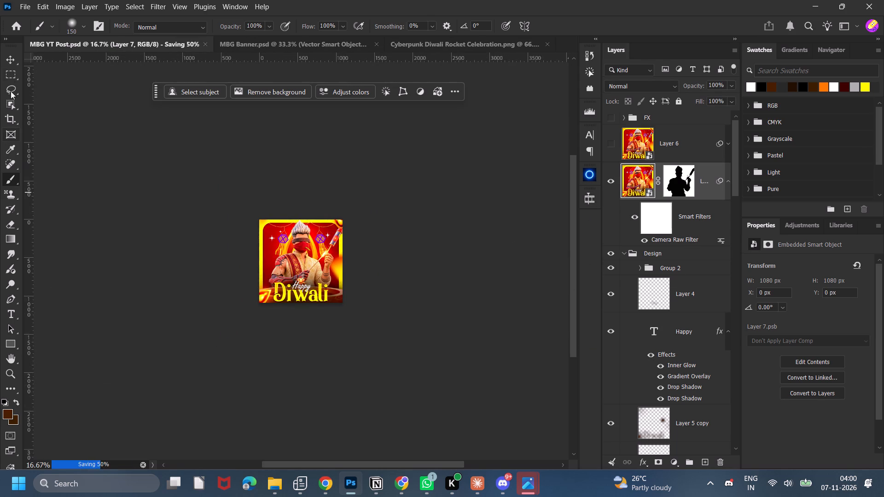
Export the post as a PNG named MBG YT Post into the Project Diwali folder.
click(45, 10)
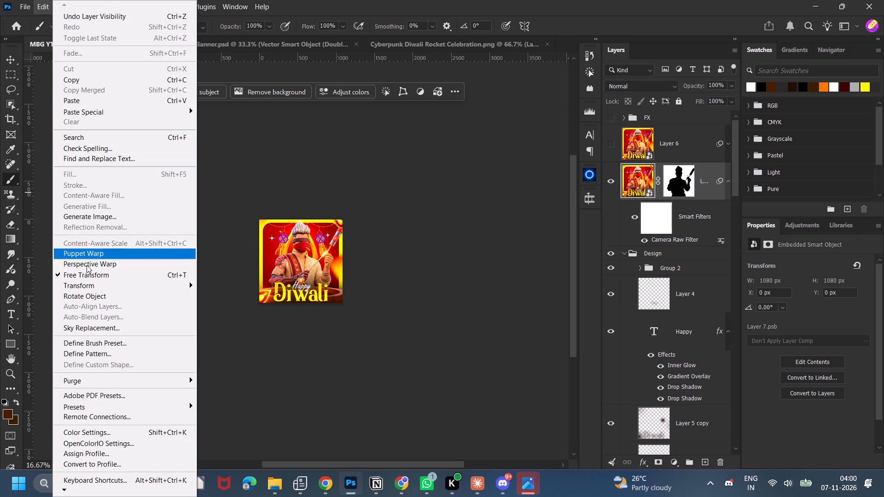
click(439, 12)
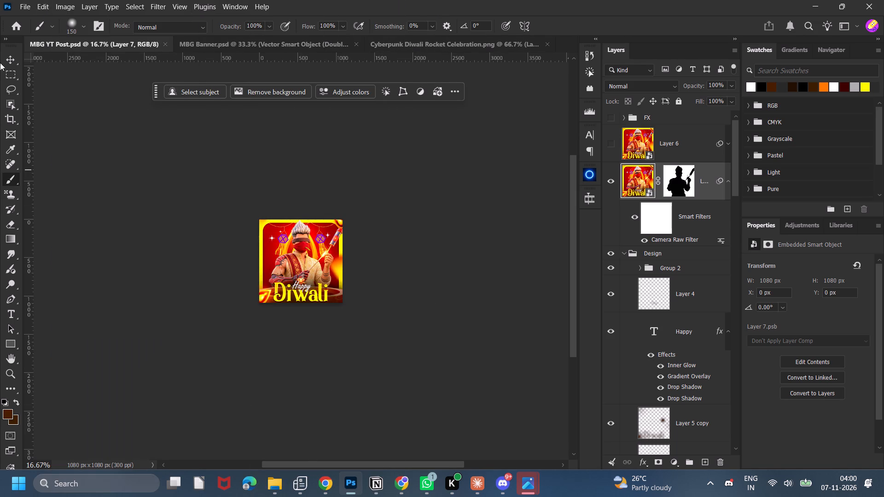
click(26, 2)
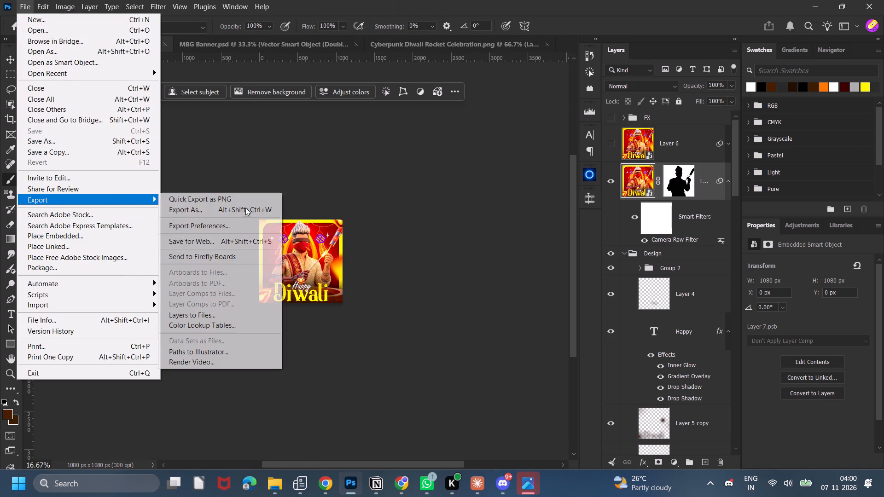
click(244, 196)
scroll(69, 159, down, 7)
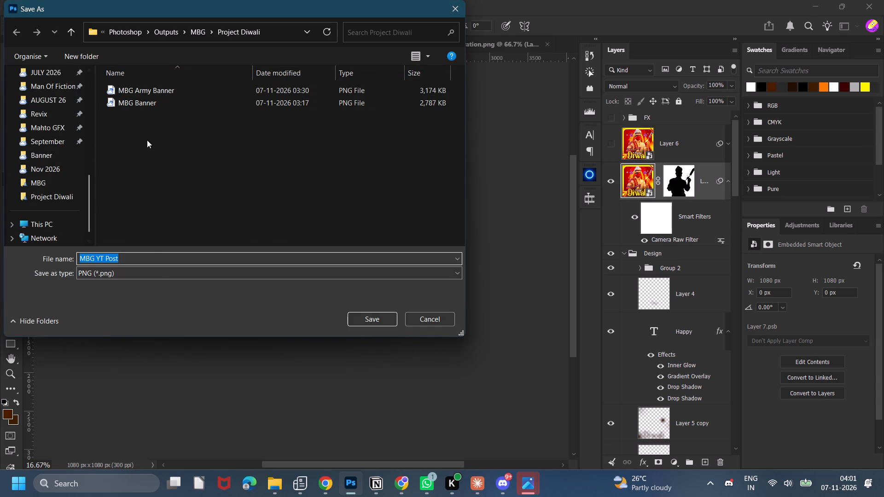
click(360, 319)
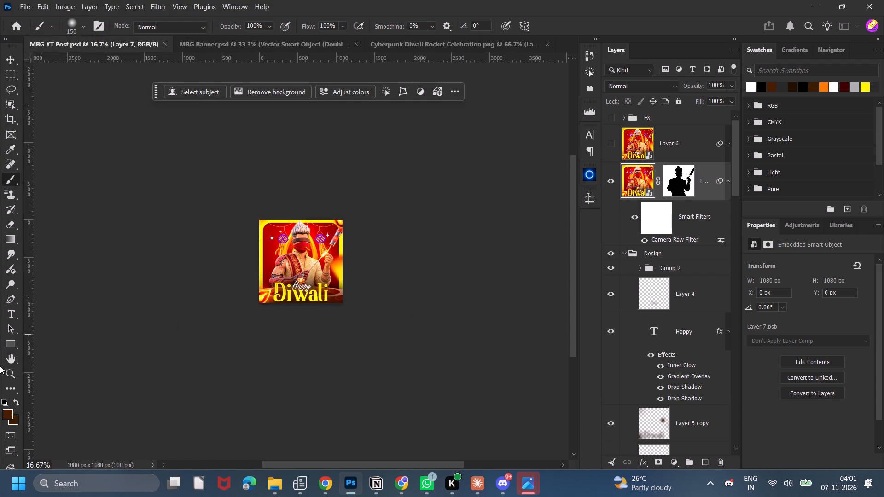
Close the MBG Banner and Cyberpunk Diwali Rocket Celebration documents without saving their changes.
click(356, 46)
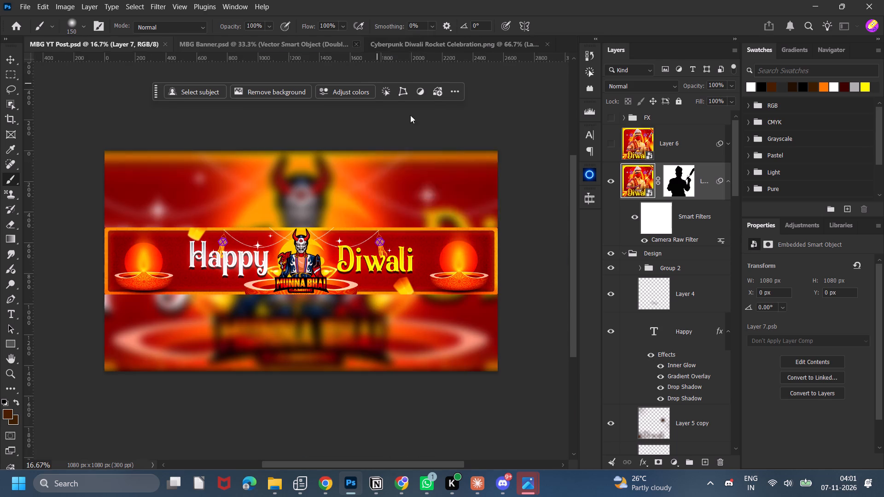
click(457, 188)
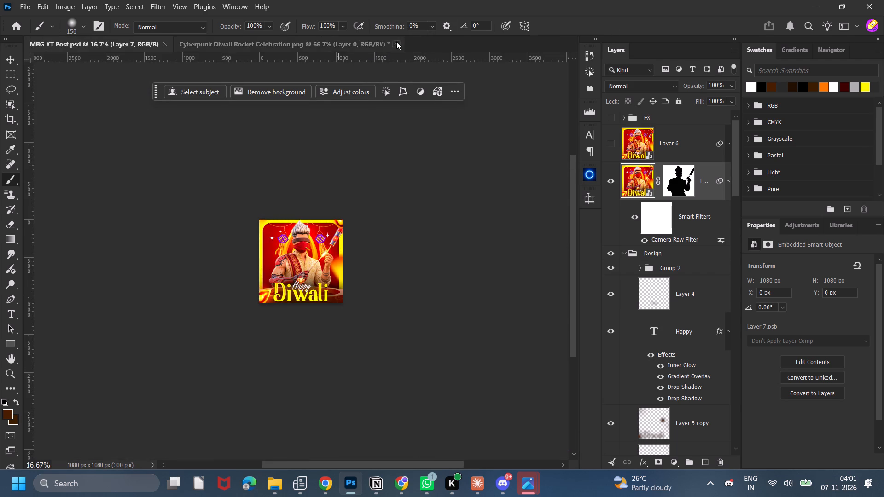
click(396, 41)
click(447, 189)
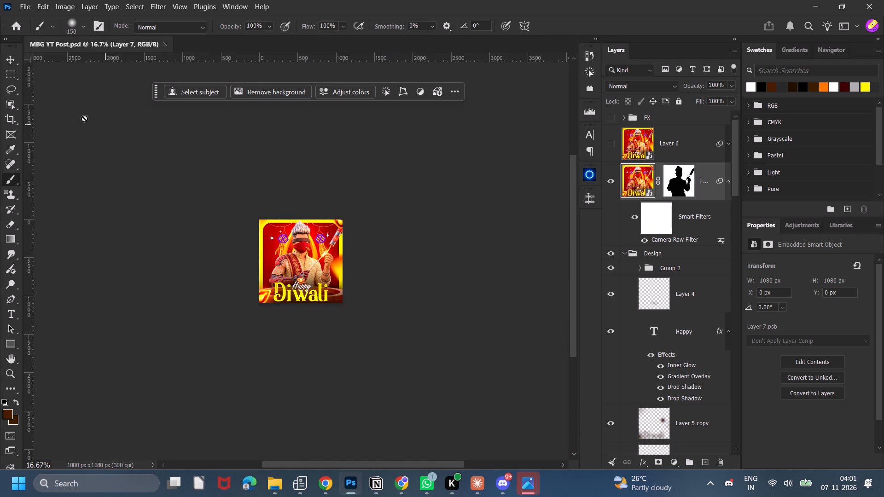
Create a new 1080 x 1920 px RGB document at 300 pixels/inch with a white background.
click(25, 5)
click(37, 18)
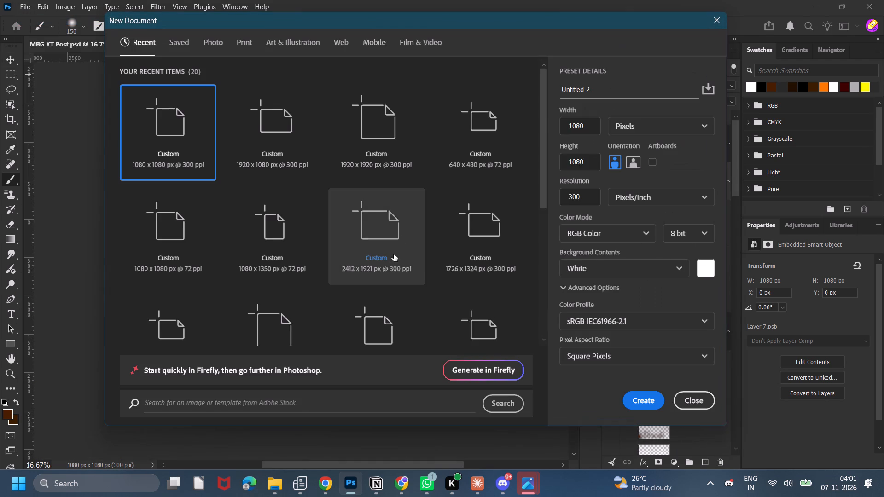
click(291, 139)
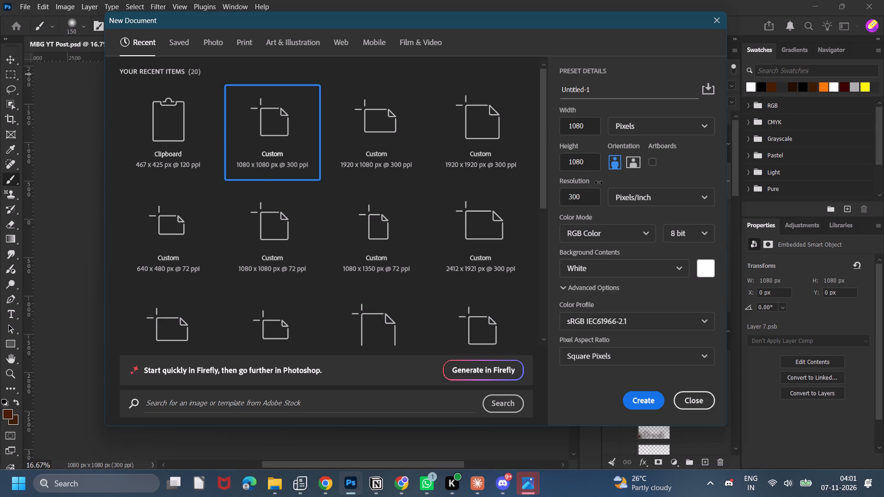
drag(591, 162, 547, 160)
key(1)
key(9)
key(2)
key(0)
key(Return)
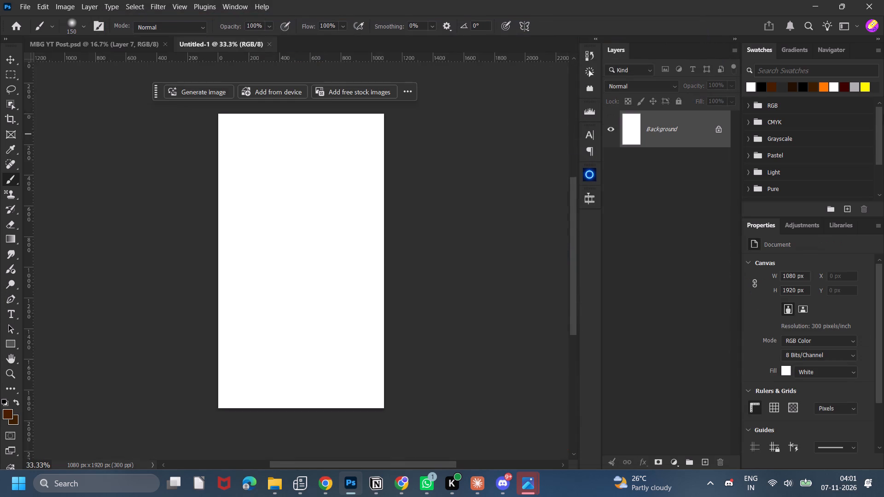
Copy the red gradient Background fill layer from the MBG YT Post document into the new vertical document.
click(160, 44)
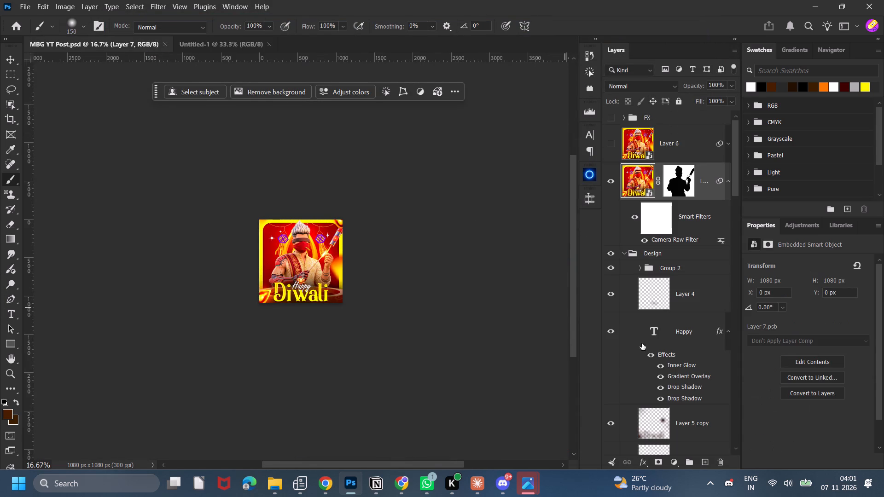
scroll(686, 363, down, 20)
scroll(686, 363, down, 9)
drag(734, 275, 736, 301)
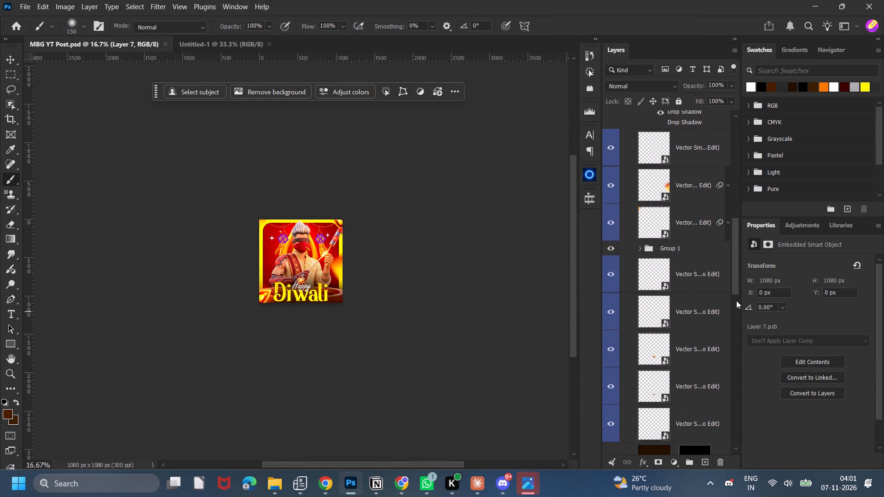
drag(736, 301, 742, 459)
click(699, 402)
key(ctrl+c)
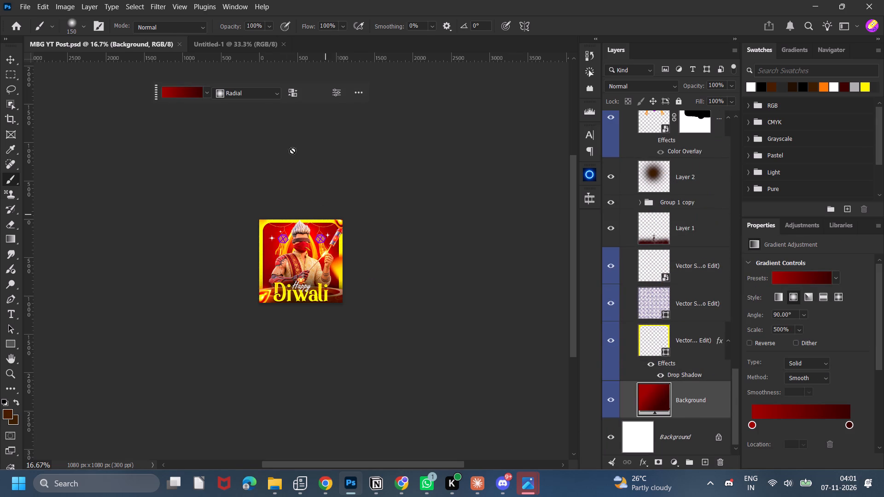
click(245, 41)
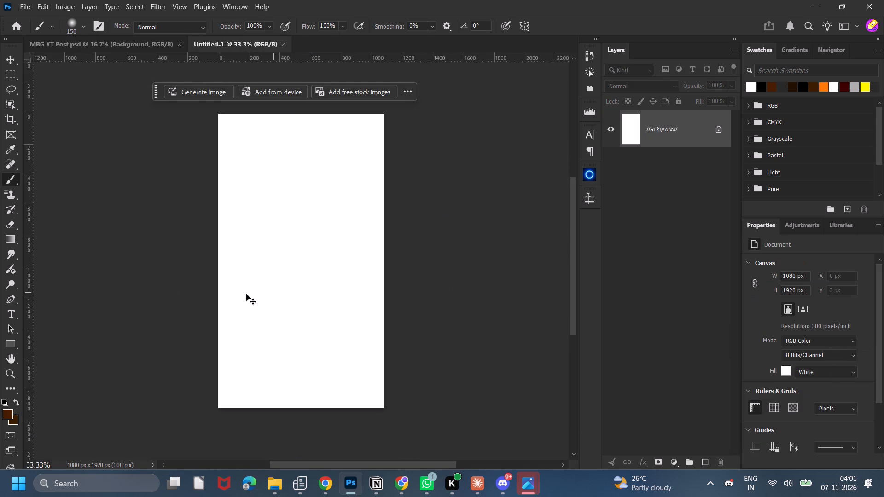
key(ctrl+shift+v)
Copy the yellow rounded frame shape with its drop shadow from MBG YT Post into the vertical document, above the gradient.
click(133, 42)
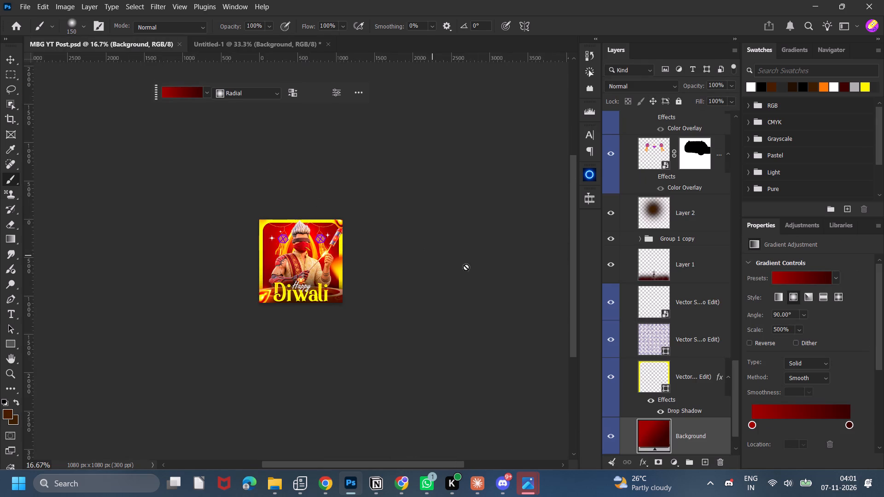
click(702, 371)
key(ctrl+c)
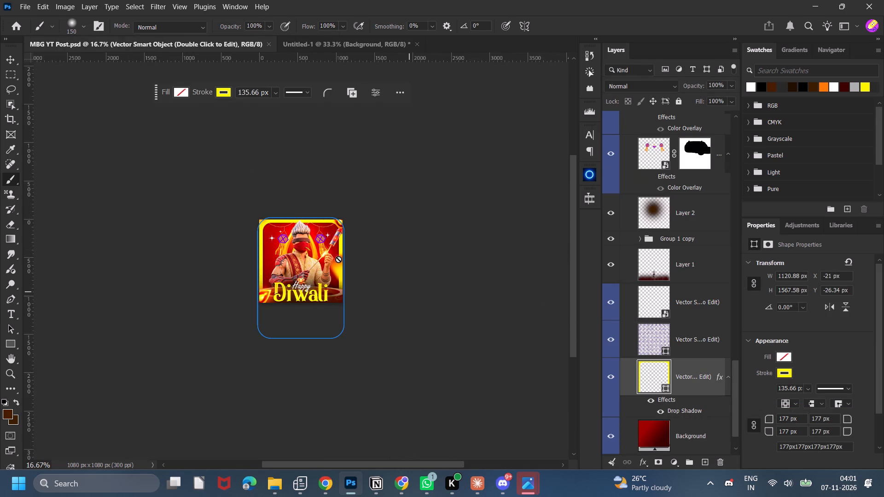
click(284, 56)
click(292, 55)
click(298, 48)
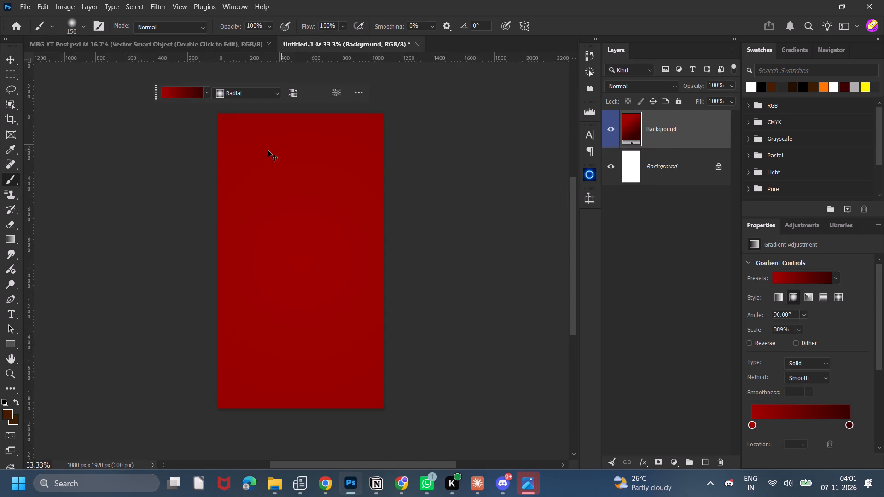
key(ctrl+shift+v)
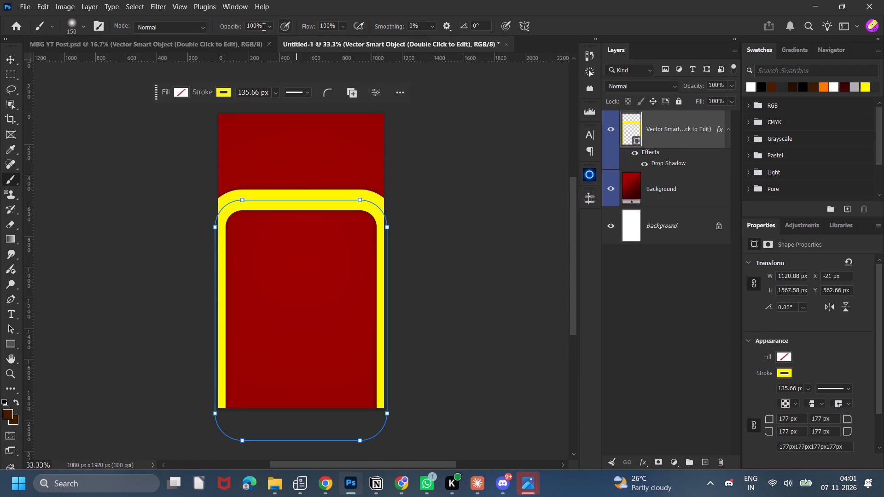
Centre the yellow frame horizontally, align it to the canvas top, and raise it to about Y -31 px.
drag(495, 295, 495, 274)
click(539, 187)
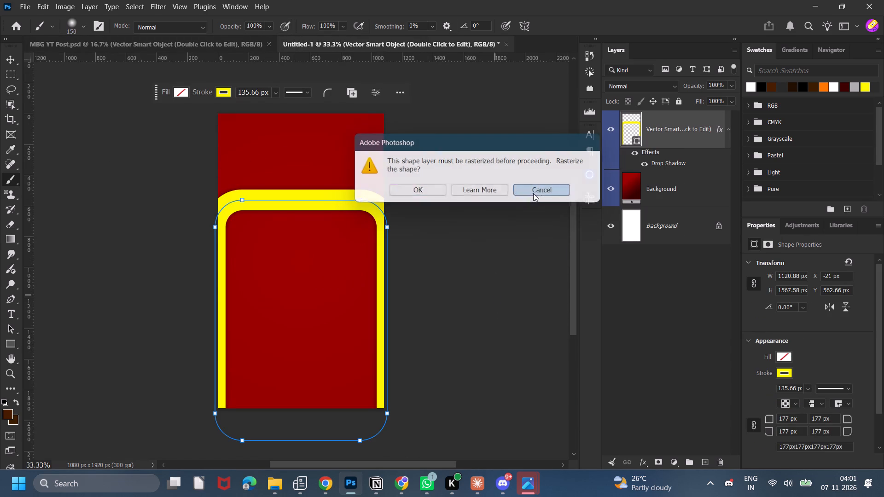
click(17, 63)
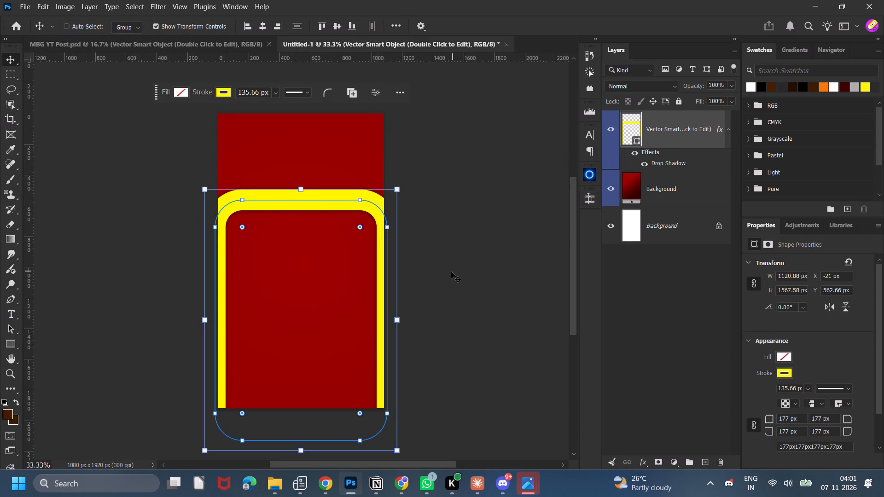
drag(449, 275, 448, 210)
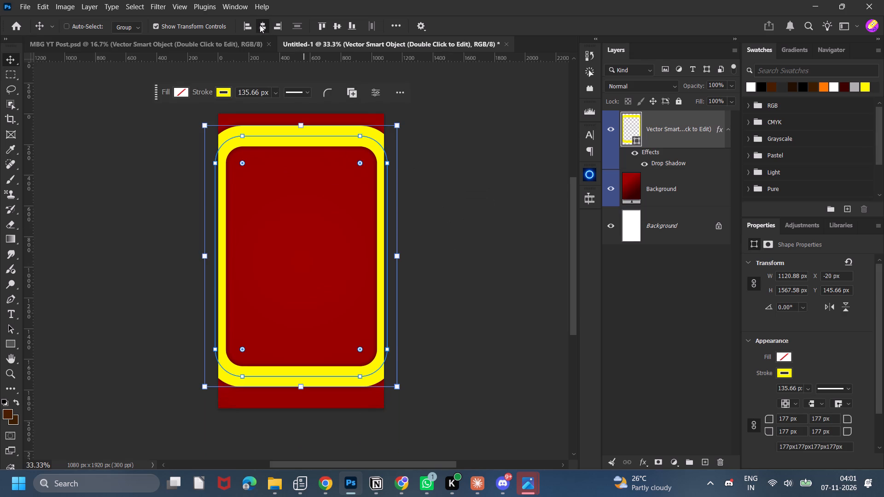
click(260, 25)
click(317, 29)
drag(468, 181, 468, 167)
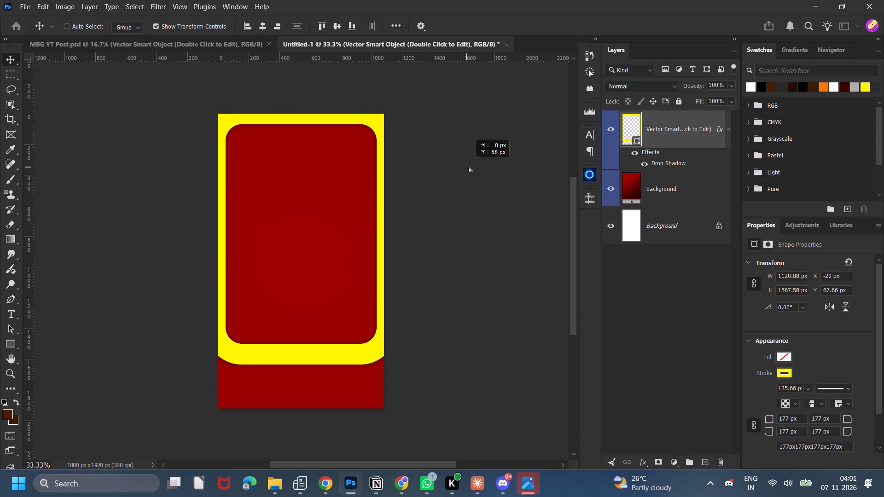
drag(468, 167, 467, 163)
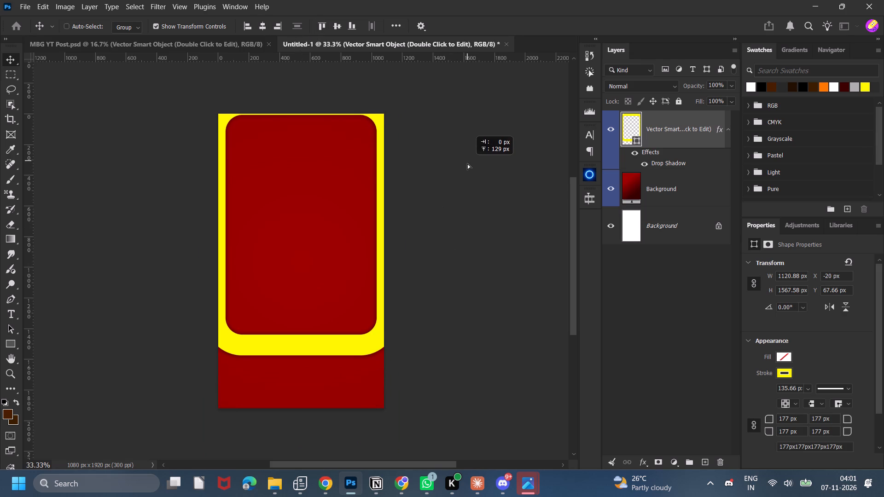
drag(467, 163, 467, 167)
Stretch the yellow frame's lower edge down to the canvas bottom, making the shape about 1121 x 1951 px.
click(11, 344)
drag(301, 347, 298, 382)
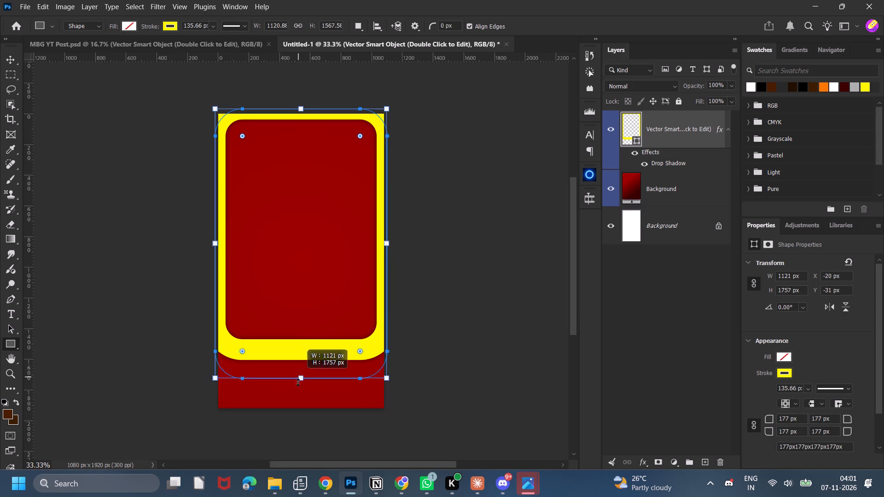
drag(298, 382, 297, 405)
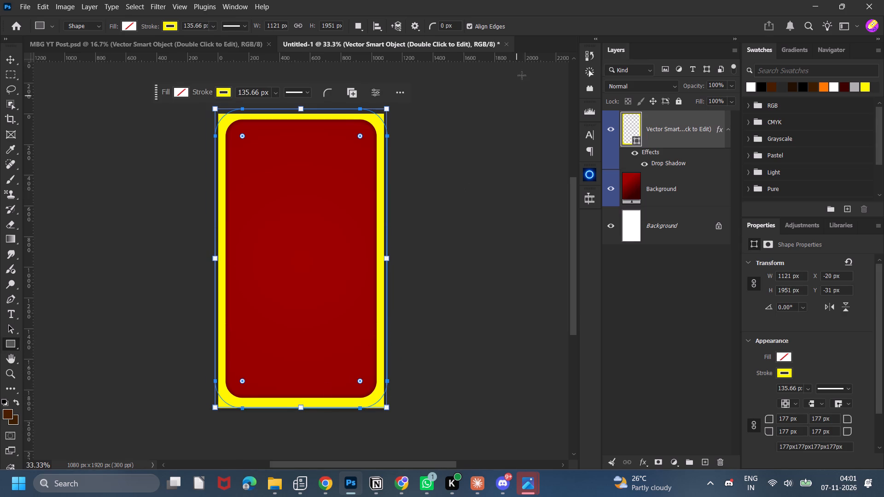
click(4, 58)
click(451, 141)
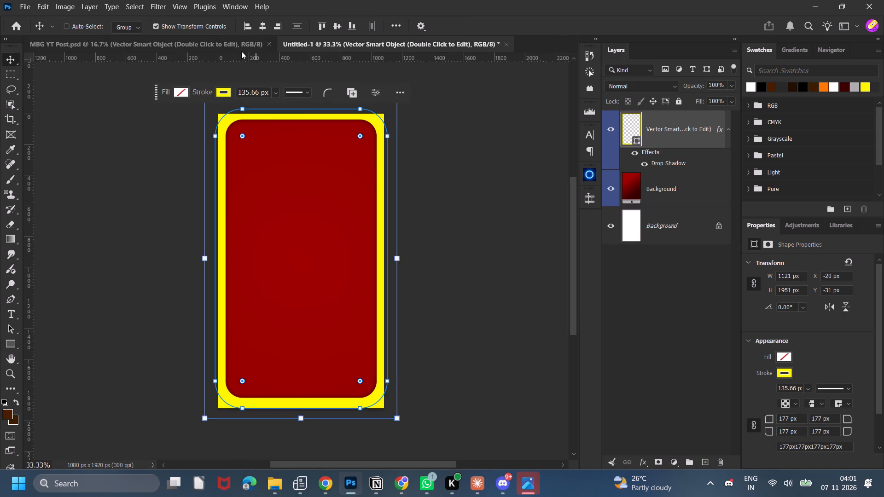
Bring the ornamental pattern shape layer from MBG YT Post into the vertical document, above the yellow frame.
click(226, 45)
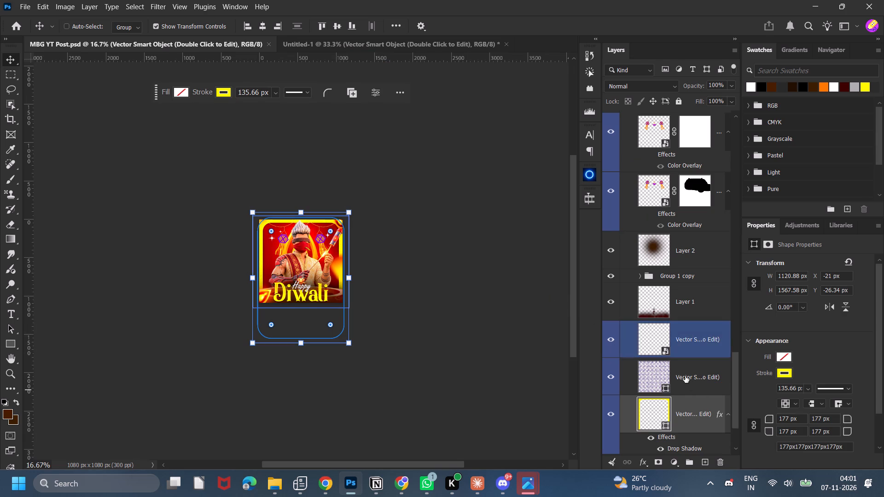
click(685, 376)
drag(692, 372, 340, 46)
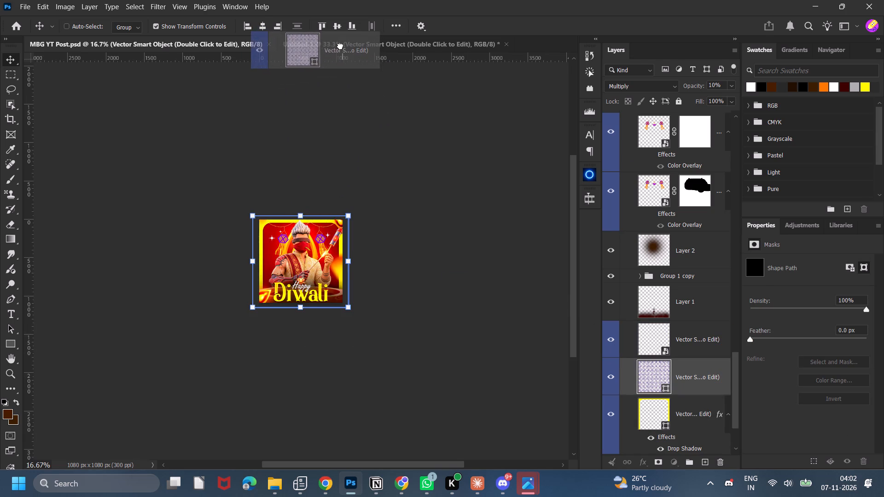
drag(340, 46, 315, 232)
drag(364, 205, 338, 181)
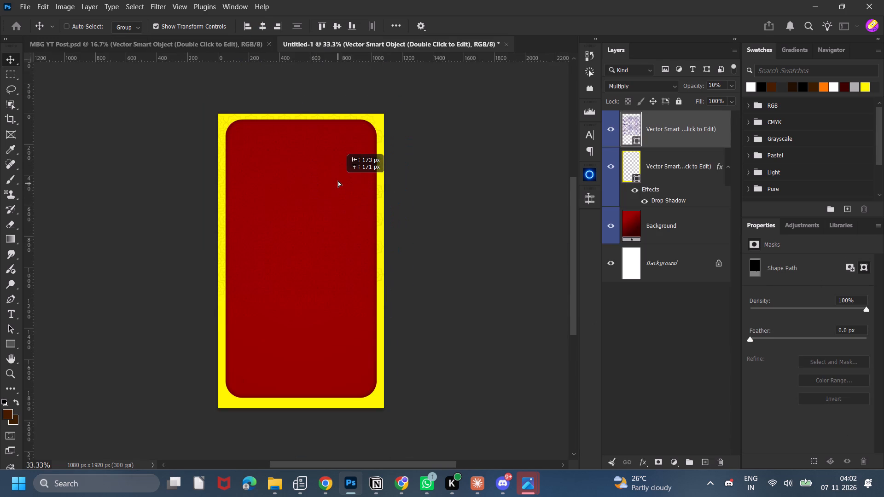
drag(338, 181, 338, 178)
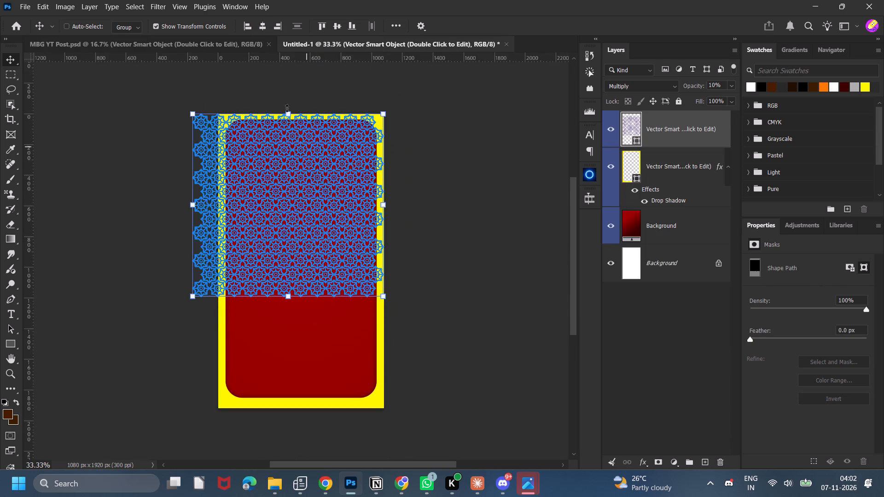
Centre the ornamental pattern on the canvas, and move it straight up to cover the upper part of the design.
click(266, 23)
click(340, 23)
click(442, 184)
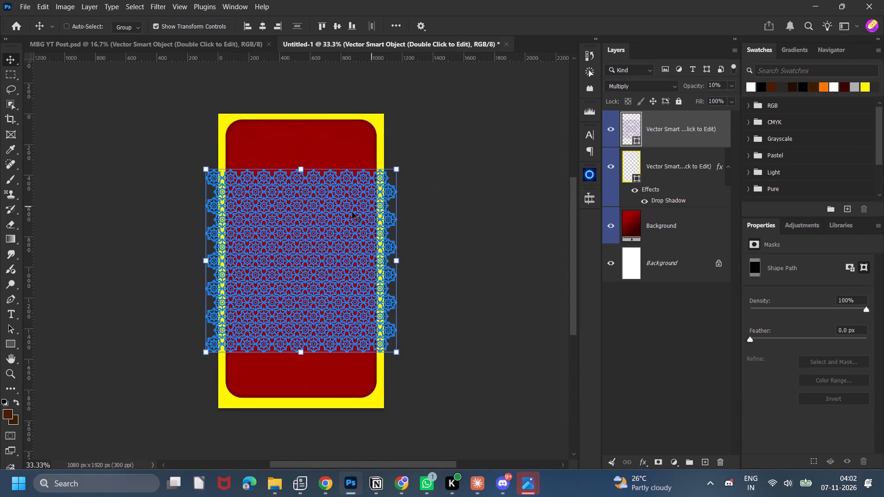
drag(322, 252, 324, 201)
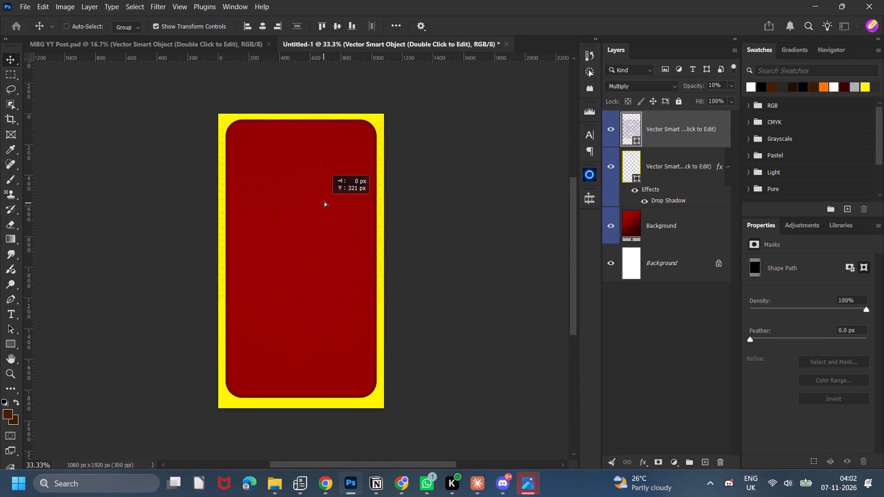
drag(324, 201, 325, 192)
Duplicate the ornamental pattern about 1086 px straight down so the copy covers the lower part of the canvas.
alt+shift+drag(328, 208, 339, 362)
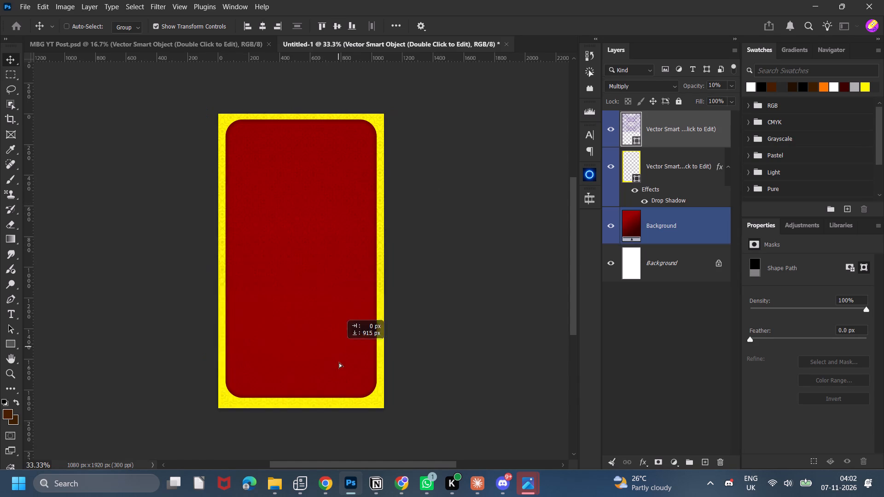
alt+shift+drag(339, 362, 336, 386)
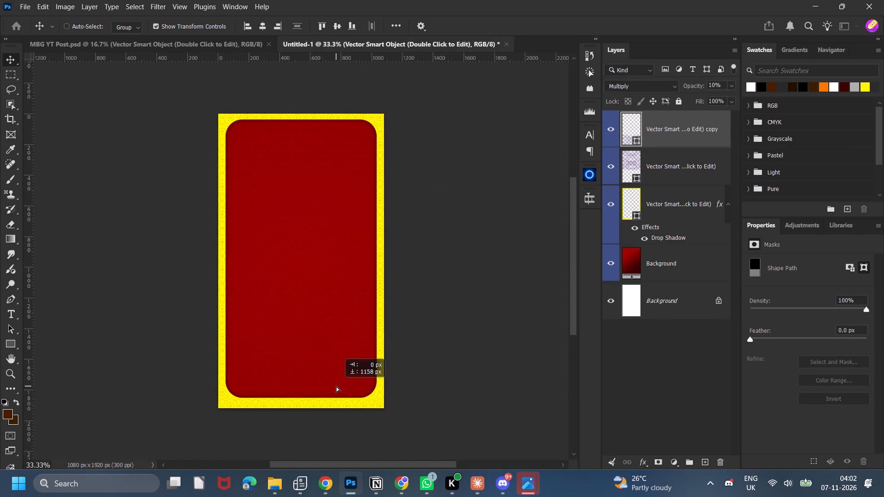
alt+shift+drag(336, 386, 337, 375)
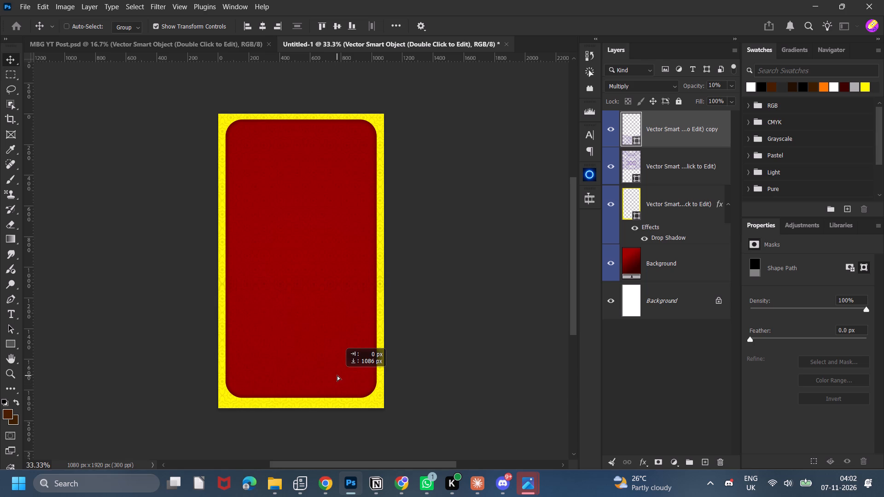
alt+shift+drag(337, 375, 337, 375)
click(463, 283)
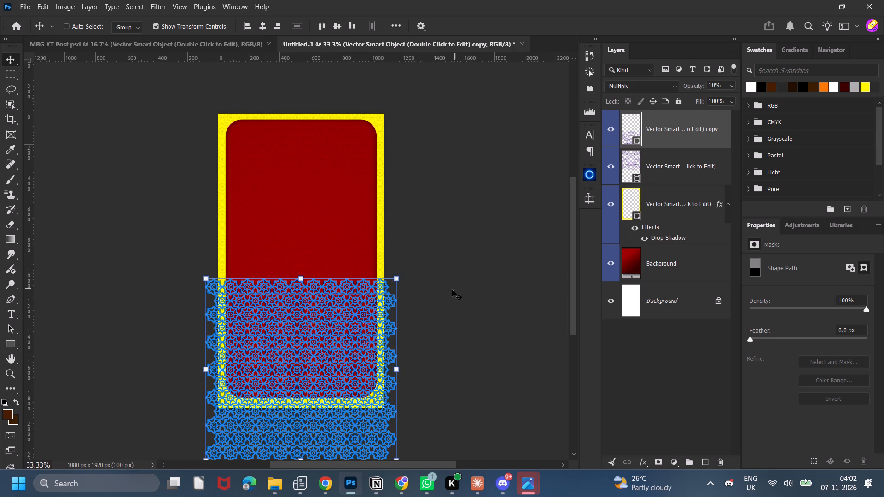
Copy the Cybernetic Firework Rocket Bearer character layer from MBG YT Post into the vertical document, above the pattern layers.
click(229, 51)
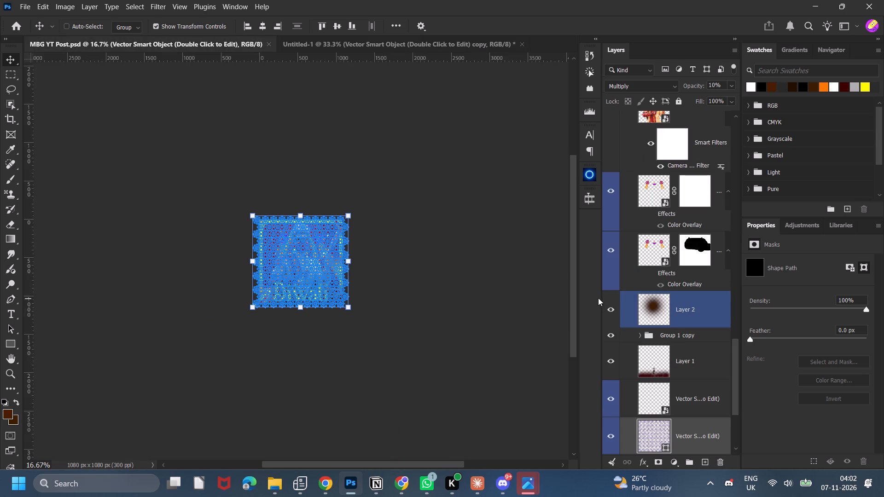
click(682, 405)
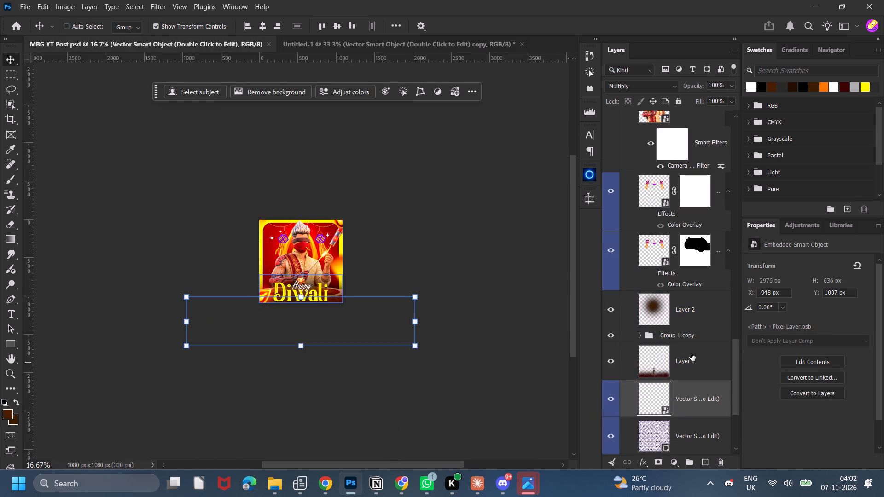
click(685, 338)
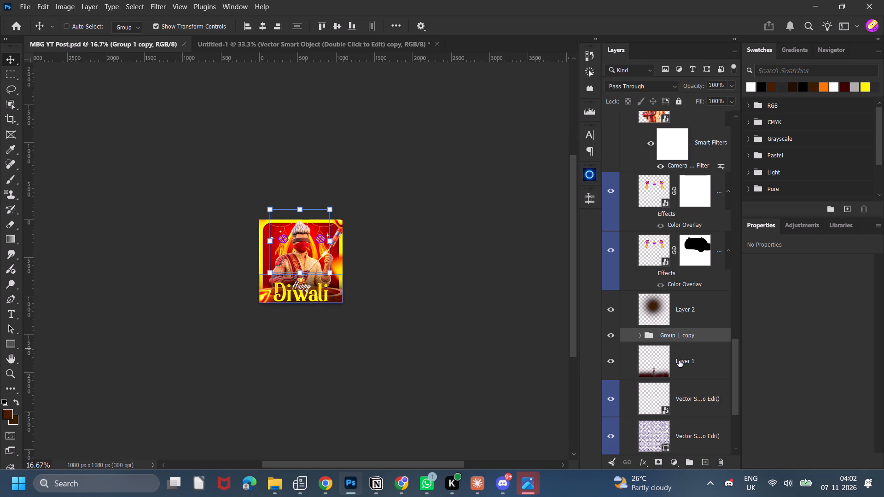
scroll(642, 269, up, 7)
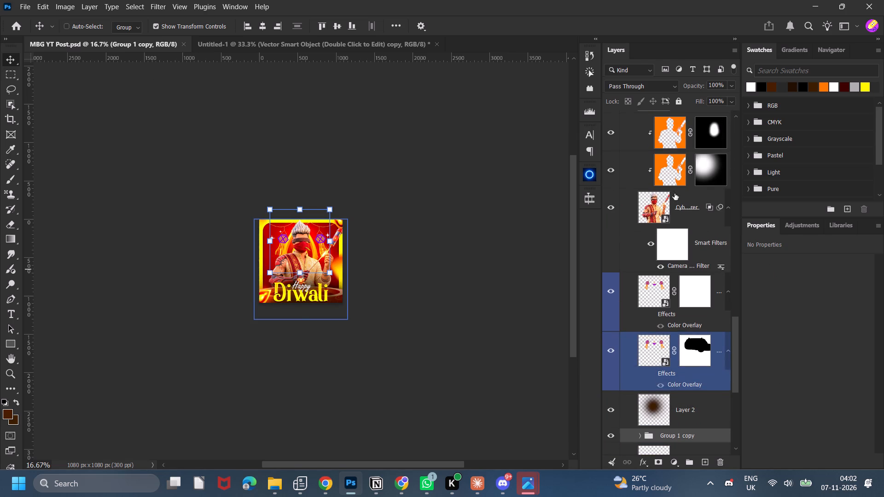
click(680, 196)
key(ctrl+c)
click(284, 43)
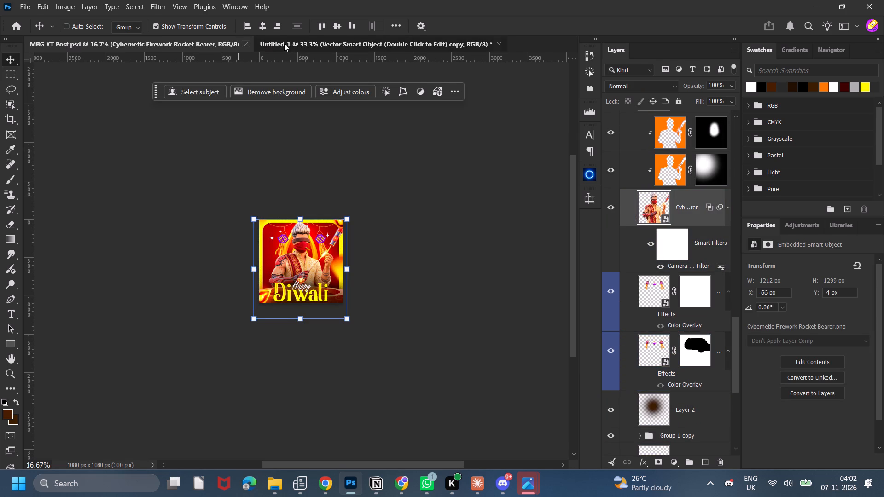
key(ctrl+shift+v)
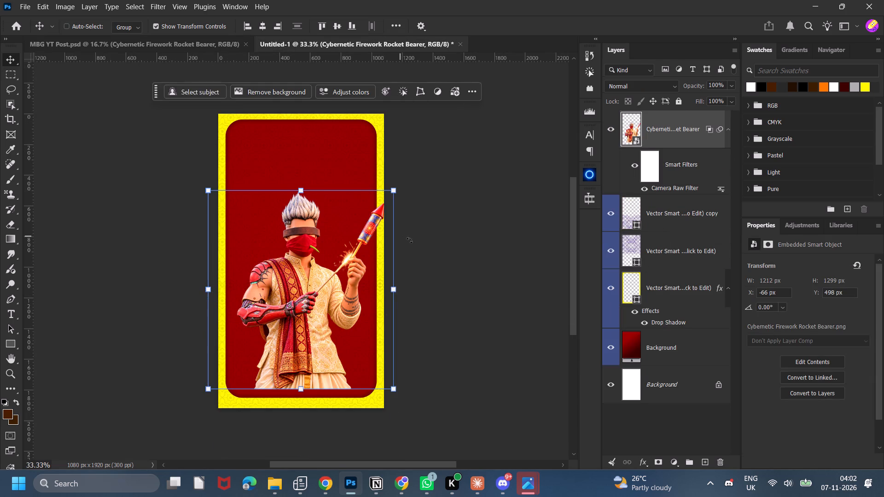
Move the rocket bearer up to about Y 174 px and scale it proportionally to about 26.74%.
drag(484, 245, 484, 195)
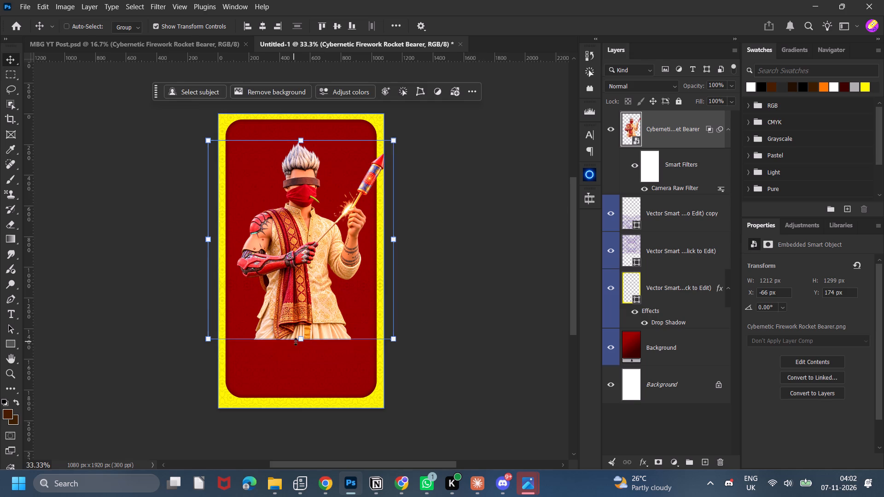
drag(297, 341, 296, 363)
click(324, 289)
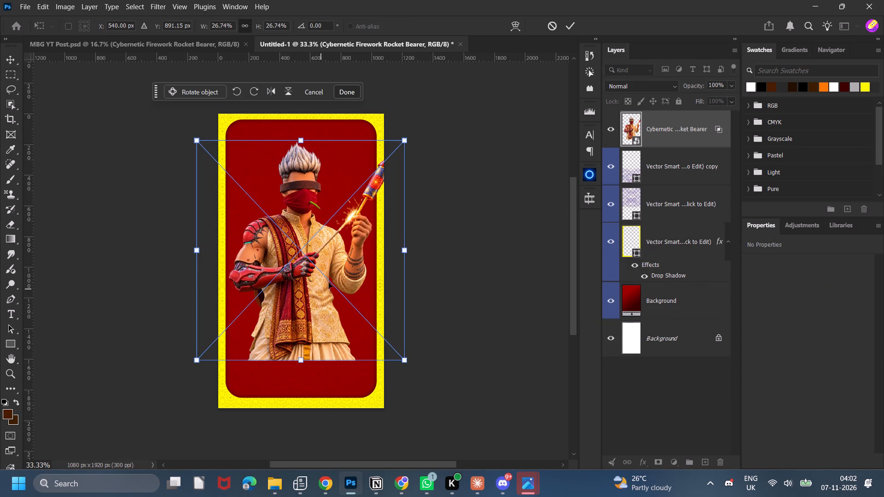
click(563, 31)
click(568, 29)
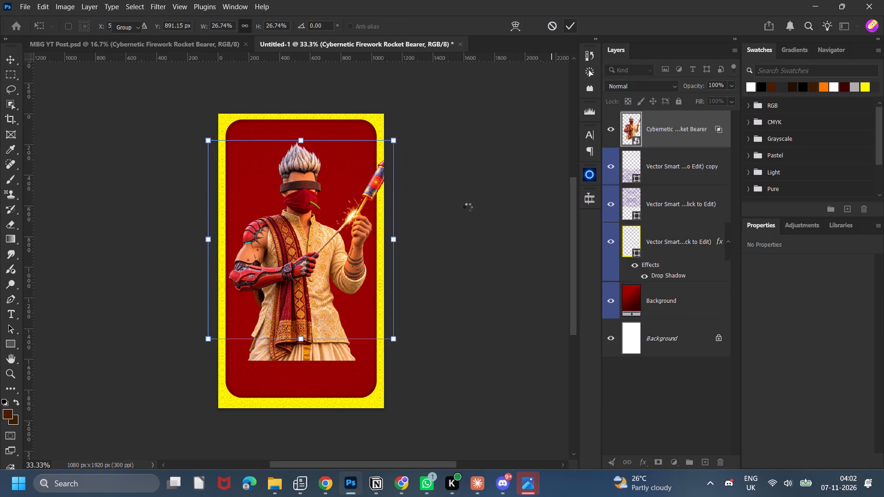
Fine-tune the rocket bearer's position to about X -131 px and Y 156 px.
click(472, 206)
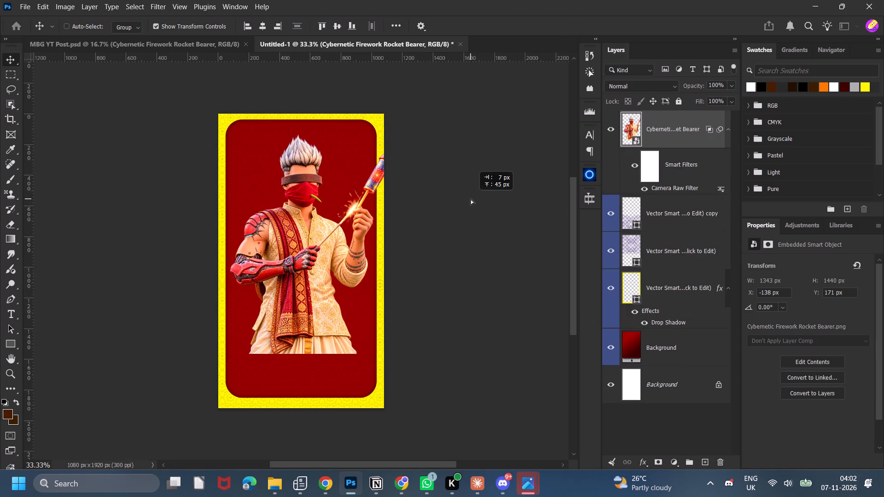
click(471, 203)
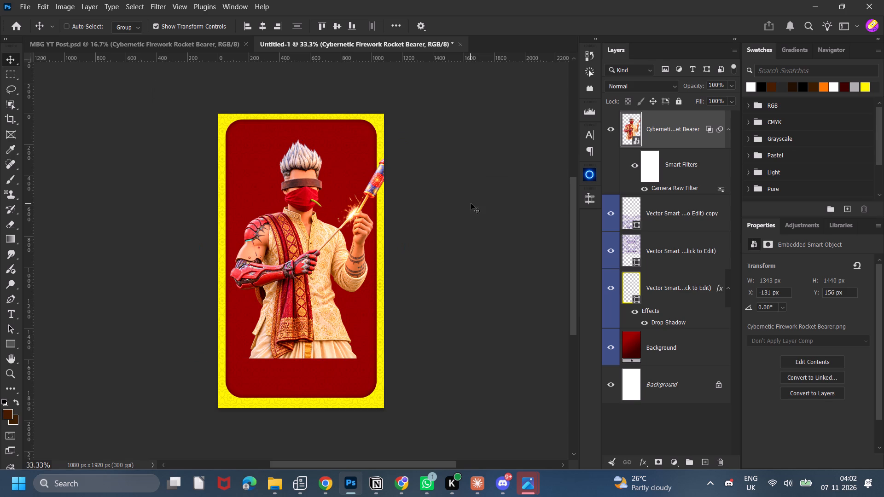
click(471, 202)
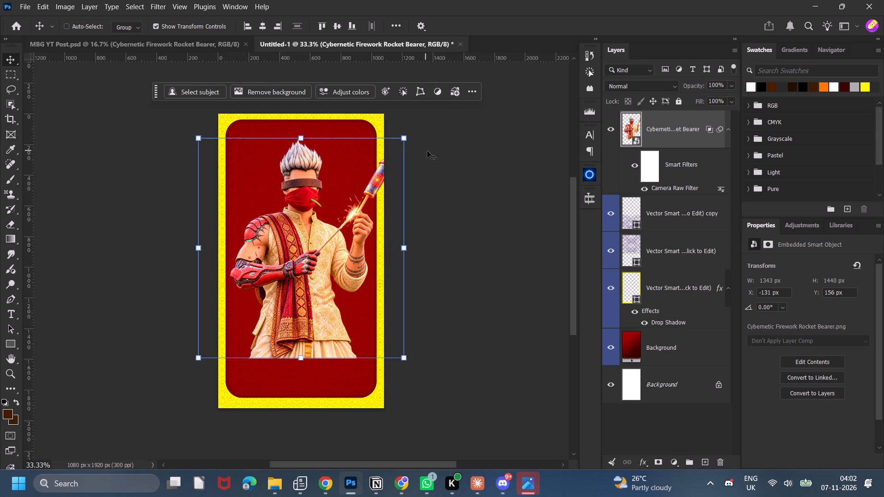
click(442, 156)
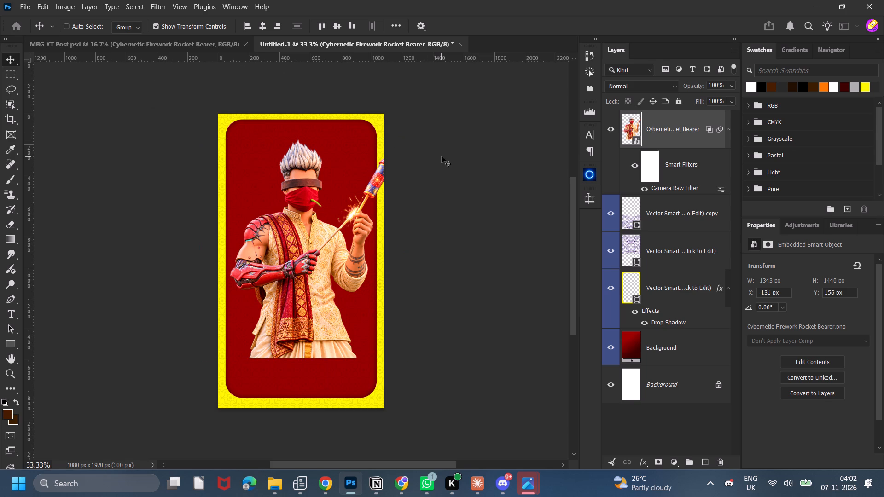
Copy the orange diya bowl layer from MBG YT Post into the vertical document, placing it centrally along the canvas's lower edge.
click(128, 49)
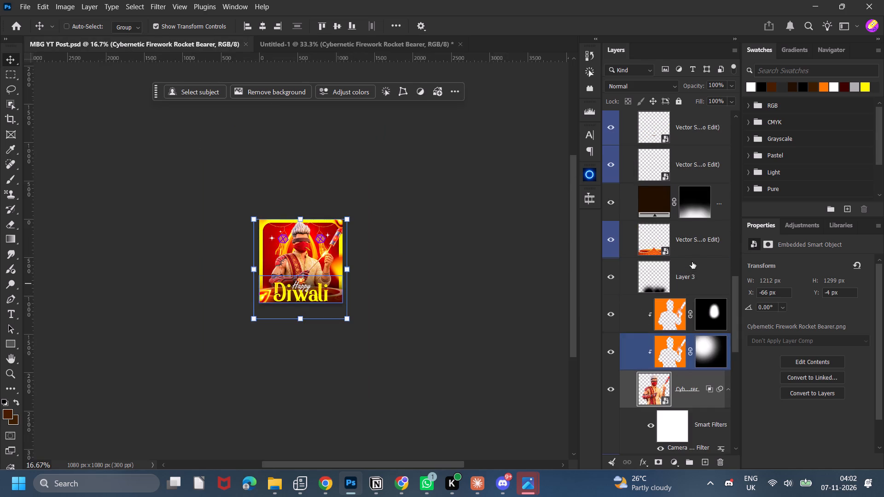
click(696, 247)
drag(699, 241, 342, 57)
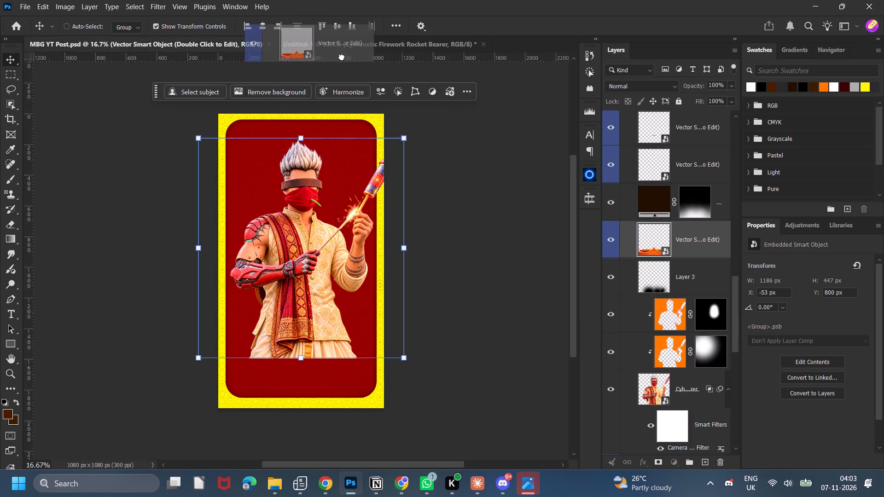
drag(342, 57, 334, 266)
drag(336, 260, 301, 378)
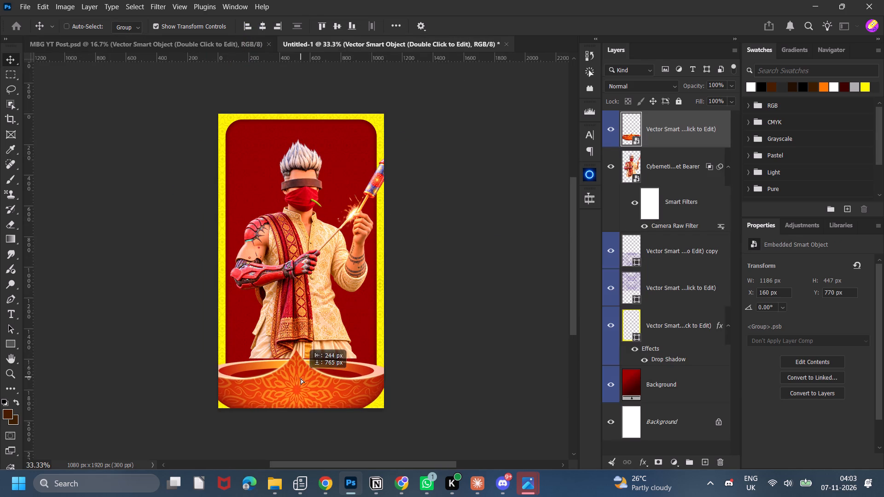
drag(301, 378, 298, 394)
Scale the diya bowl proportionally to about 1688 x 636 px and centre it horizontally on the canvas.
drag(291, 369, 289, 335)
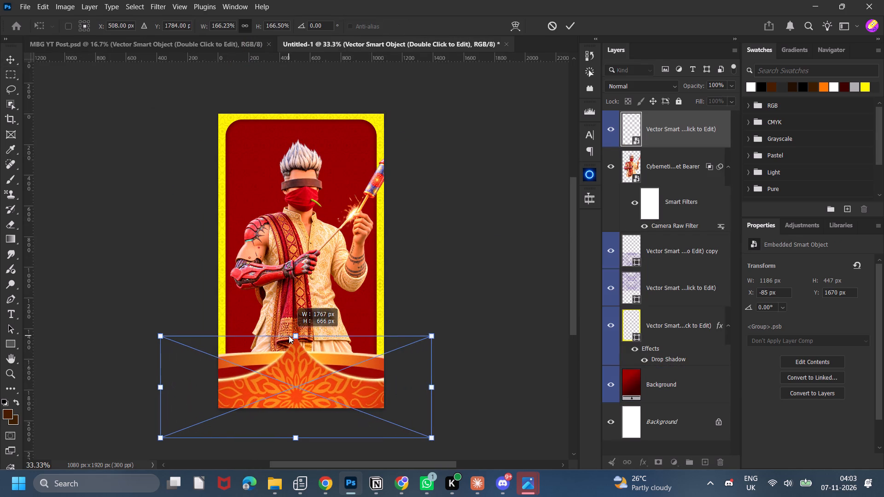
drag(289, 335, 289, 340)
click(568, 23)
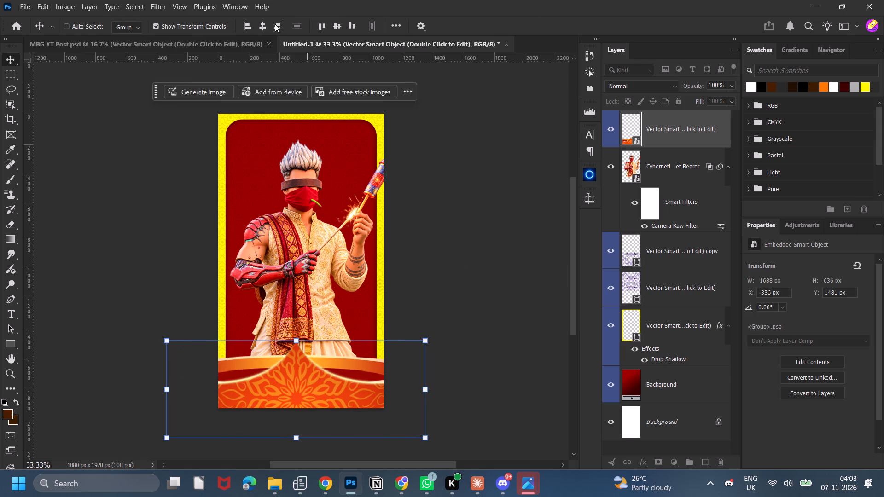
click(258, 28)
click(401, 159)
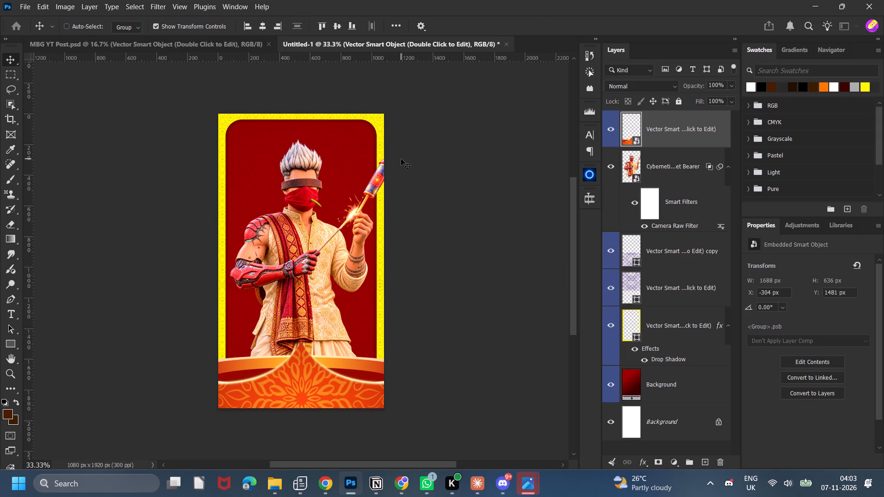
Move the diya bowl straight up to about Y 1352 px so it covers the character's lower edge.
drag(403, 159, 404, 158)
drag(404, 158, 401, 139)
click(401, 139)
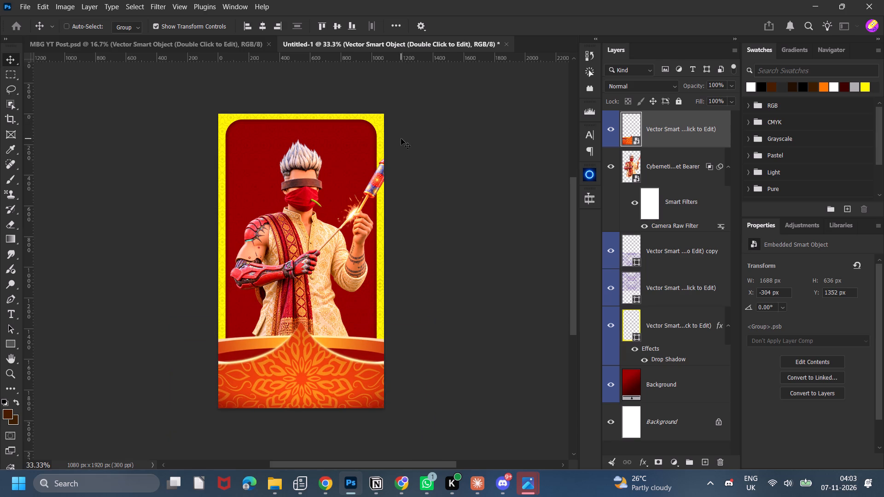
click(401, 139)
click(401, 139)
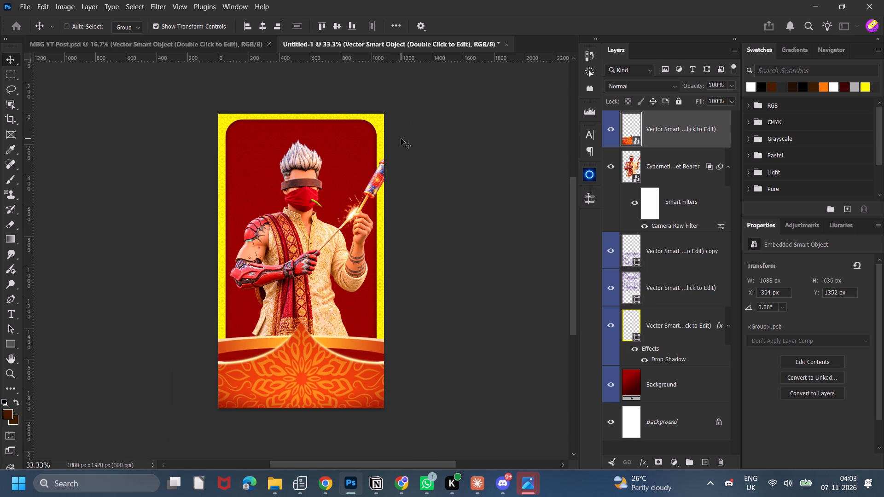
click(401, 139)
click(401, 139)
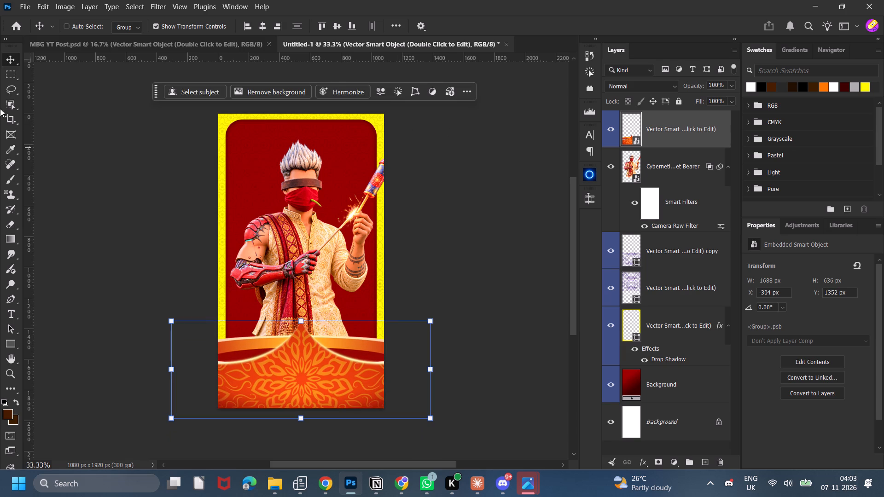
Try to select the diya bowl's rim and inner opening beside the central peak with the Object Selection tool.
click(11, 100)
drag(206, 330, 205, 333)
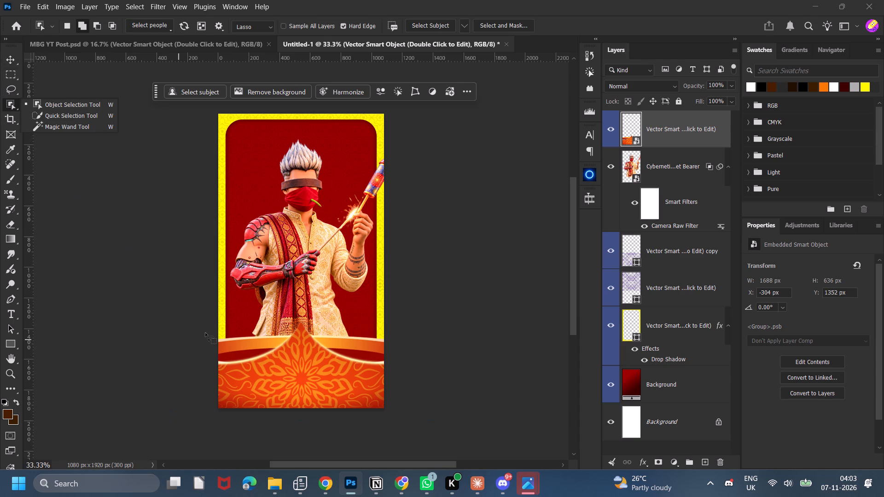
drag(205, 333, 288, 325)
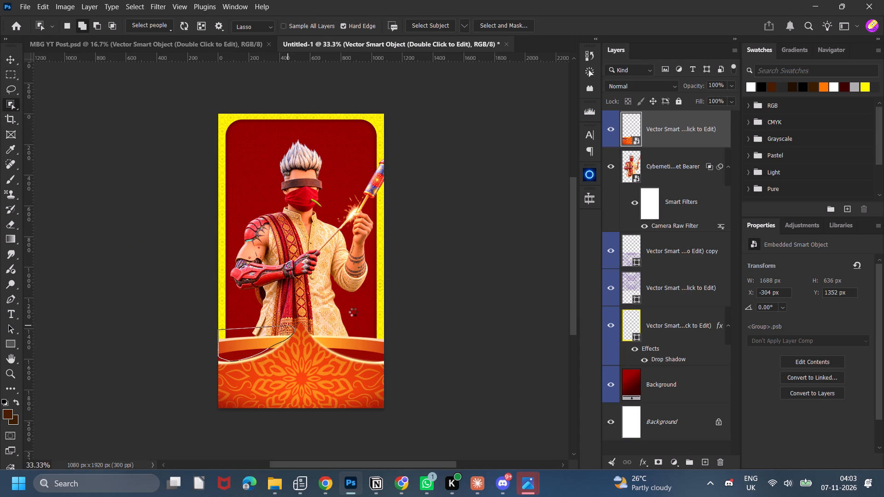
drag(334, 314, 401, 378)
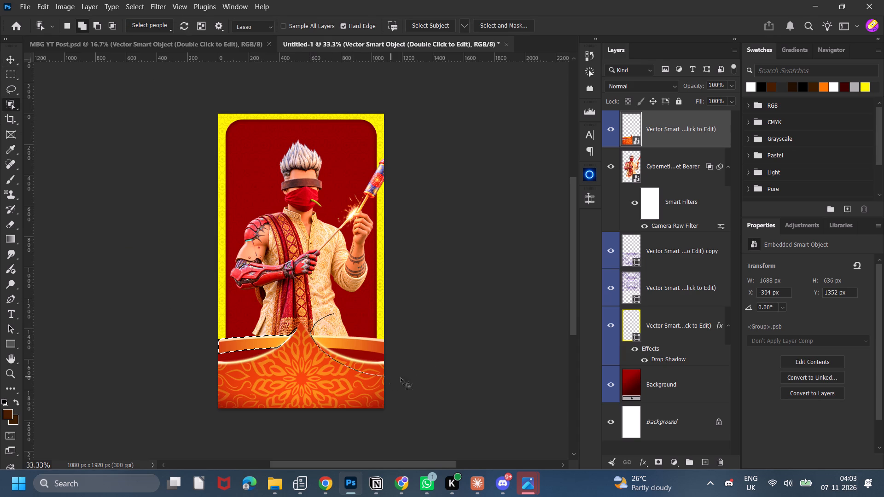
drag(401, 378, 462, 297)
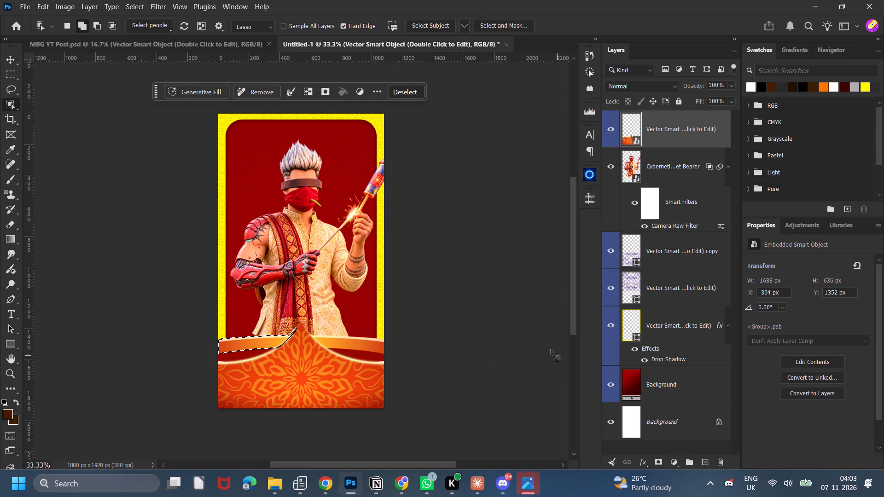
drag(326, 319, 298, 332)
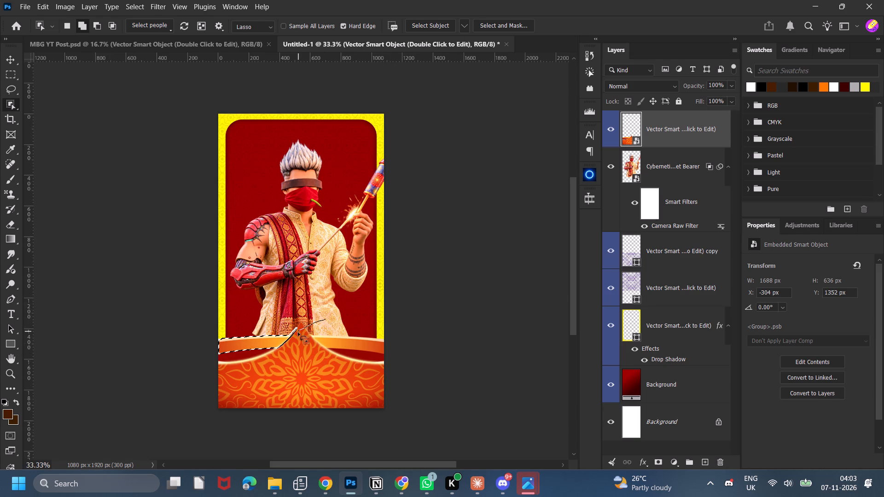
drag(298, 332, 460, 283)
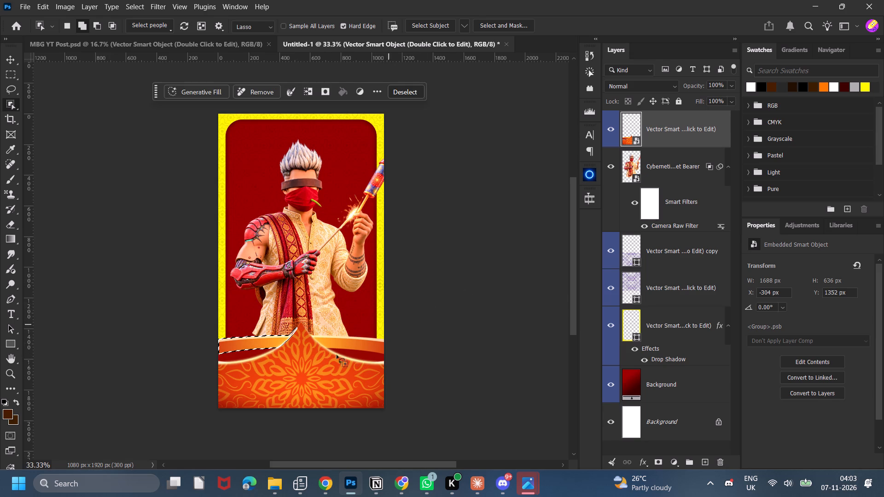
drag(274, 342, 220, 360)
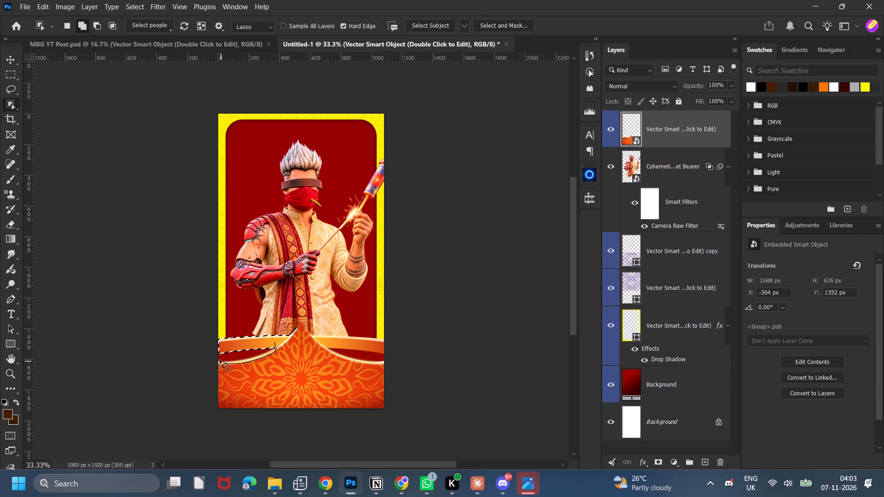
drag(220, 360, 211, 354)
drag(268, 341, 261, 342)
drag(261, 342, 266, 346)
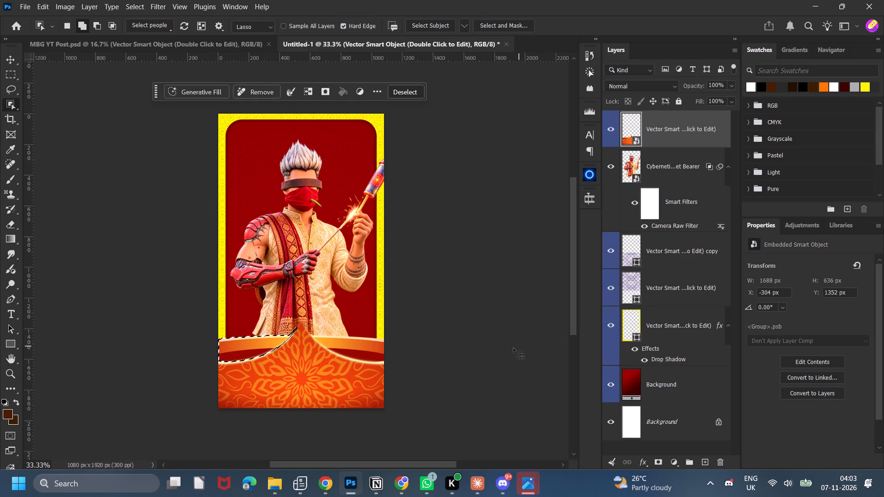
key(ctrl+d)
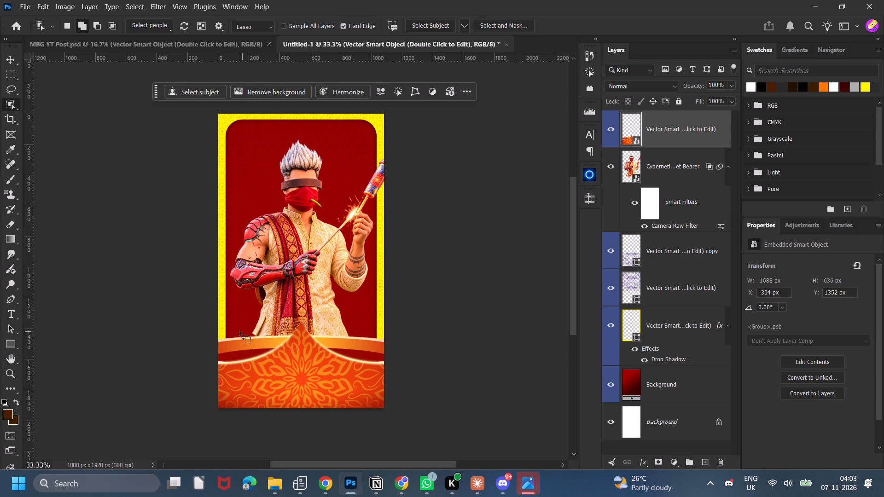
Select the diya bowl's patterned front with the Object Selection tool and copy it to a new layer.
scroll(163, 302, down, 5)
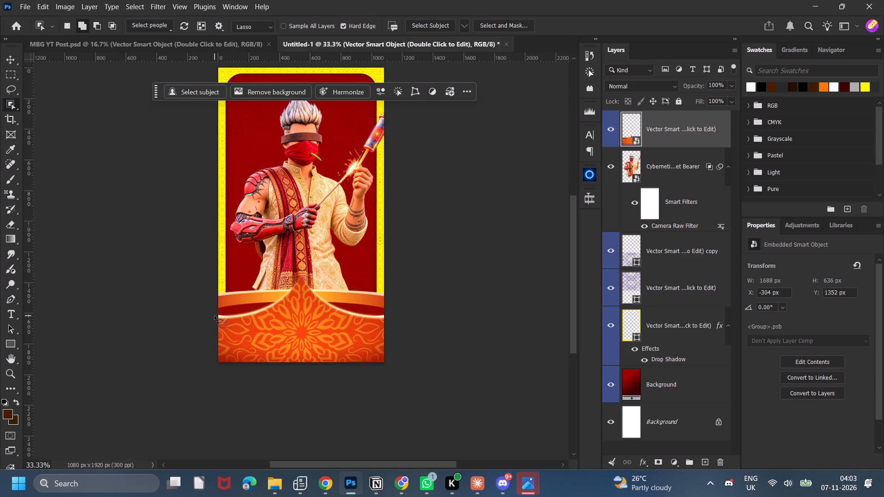
click(259, 329)
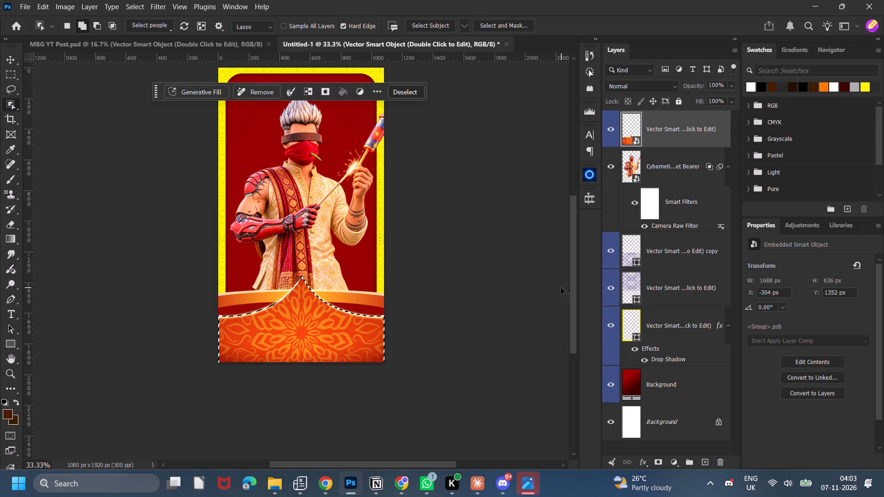
key(ctrl+j)
Move the original diya bowl layer below the rocket bearer so the character stands inside the bowl.
drag(665, 168, 665, 172)
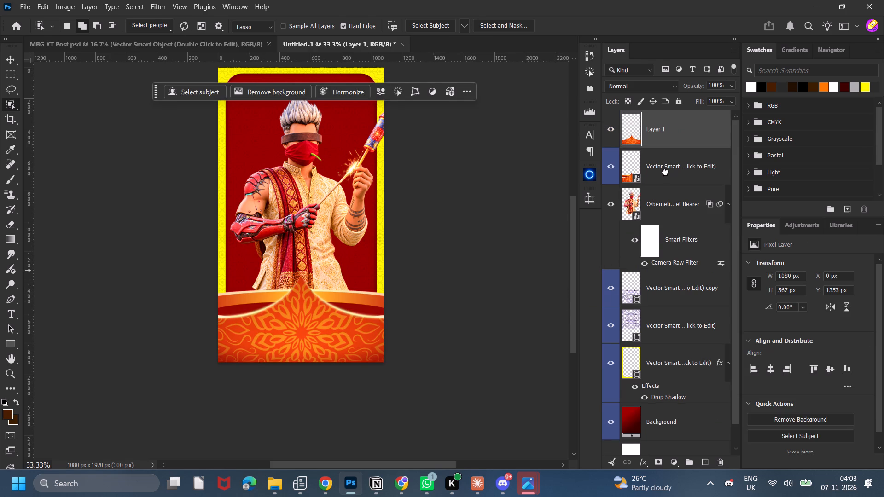
drag(665, 172, 668, 256)
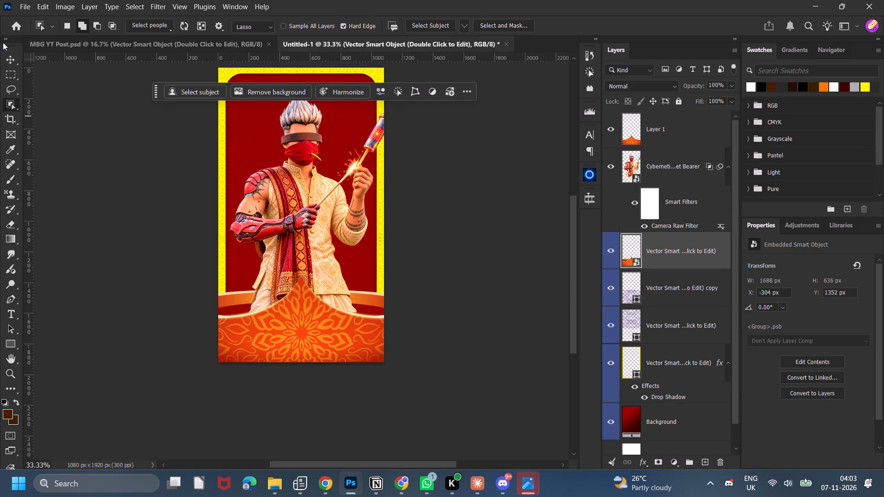
click(12, 55)
scroll(77, 172, up, 5)
click(443, 183)
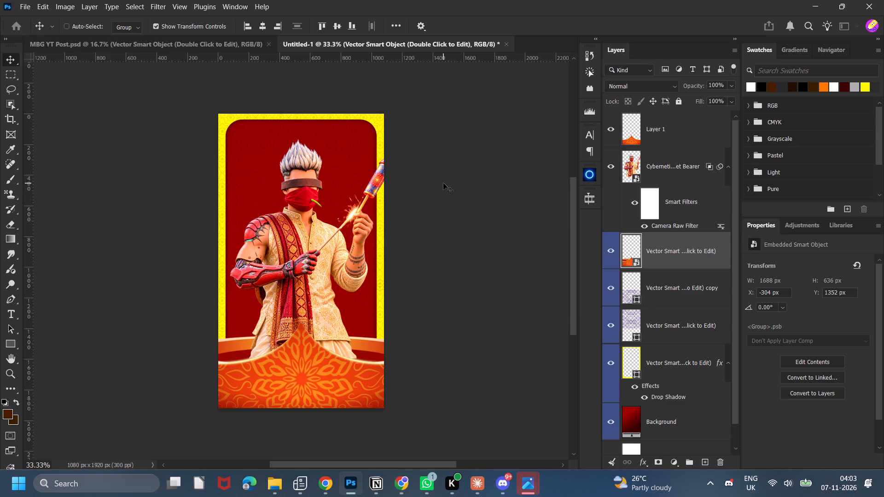
click(443, 183)
click(443, 183)
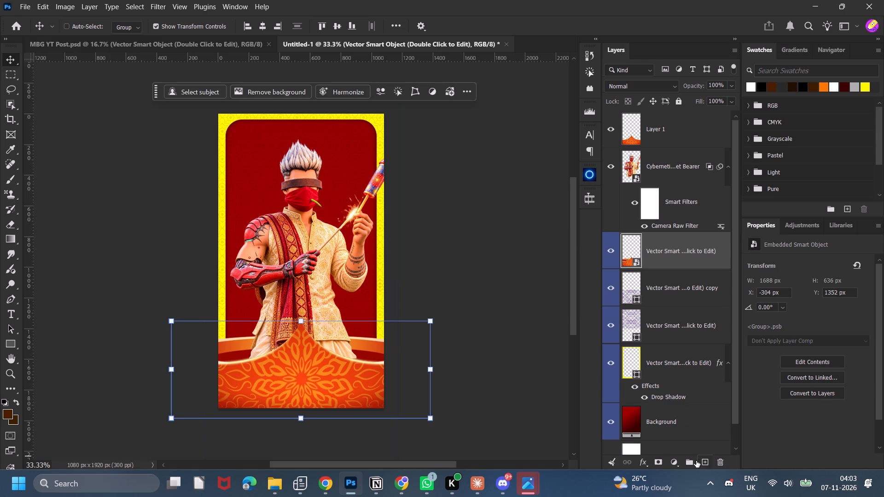
Add an empty layer directly above the original bowl layer and set the Brush colour to a very dark red.
click(700, 461)
key(b)
key(x)
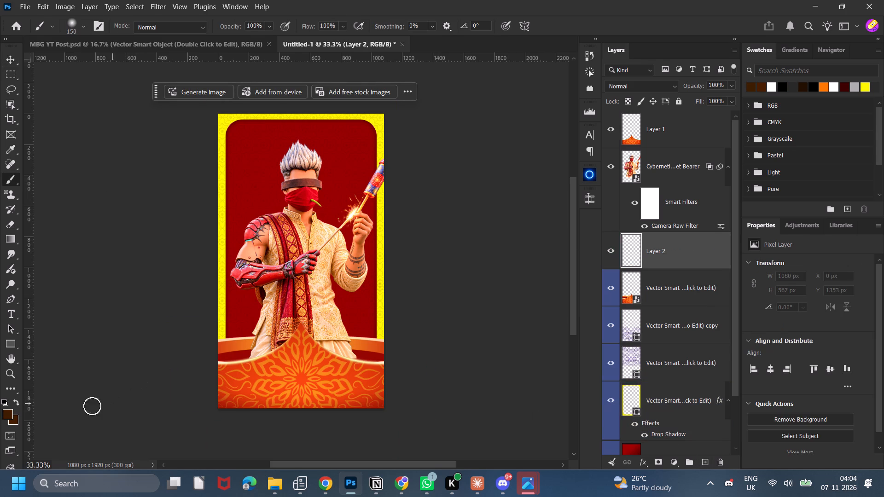
click(5, 402)
click(5, 413)
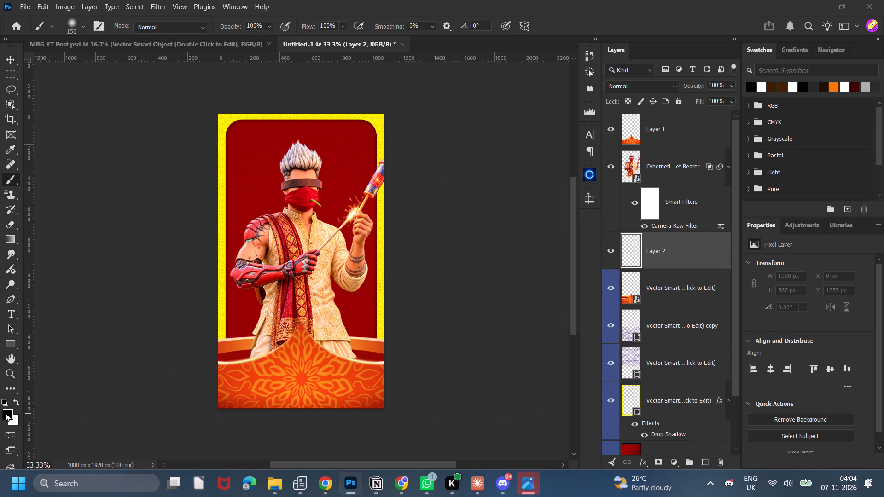
drag(699, 296, 738, 293)
click(813, 165)
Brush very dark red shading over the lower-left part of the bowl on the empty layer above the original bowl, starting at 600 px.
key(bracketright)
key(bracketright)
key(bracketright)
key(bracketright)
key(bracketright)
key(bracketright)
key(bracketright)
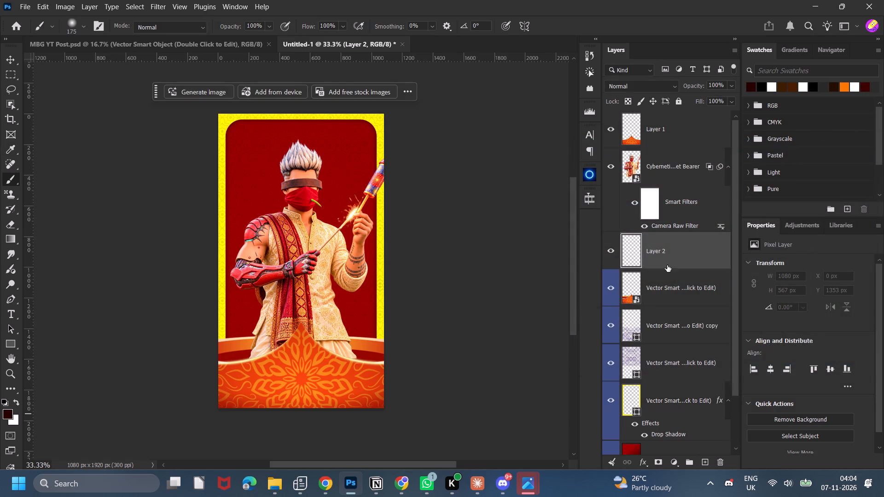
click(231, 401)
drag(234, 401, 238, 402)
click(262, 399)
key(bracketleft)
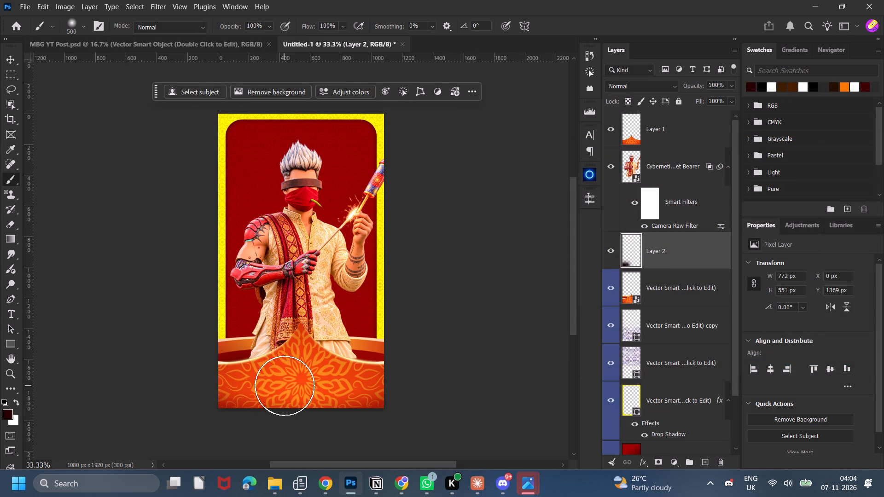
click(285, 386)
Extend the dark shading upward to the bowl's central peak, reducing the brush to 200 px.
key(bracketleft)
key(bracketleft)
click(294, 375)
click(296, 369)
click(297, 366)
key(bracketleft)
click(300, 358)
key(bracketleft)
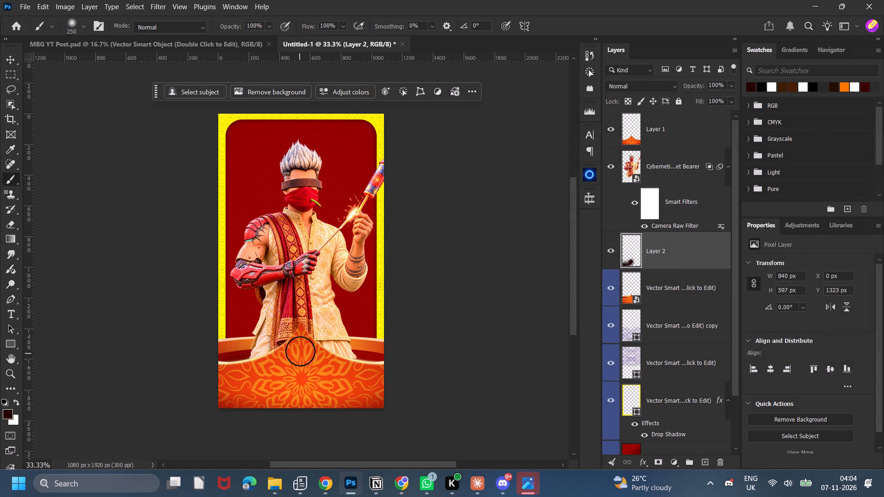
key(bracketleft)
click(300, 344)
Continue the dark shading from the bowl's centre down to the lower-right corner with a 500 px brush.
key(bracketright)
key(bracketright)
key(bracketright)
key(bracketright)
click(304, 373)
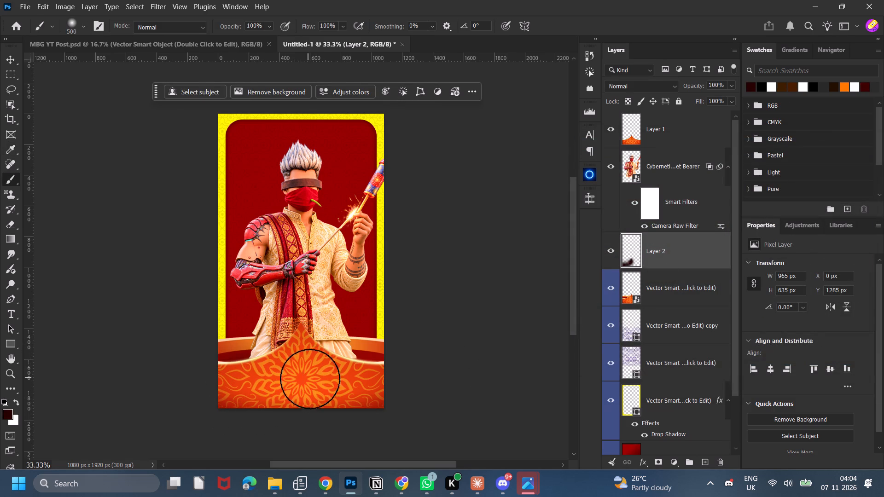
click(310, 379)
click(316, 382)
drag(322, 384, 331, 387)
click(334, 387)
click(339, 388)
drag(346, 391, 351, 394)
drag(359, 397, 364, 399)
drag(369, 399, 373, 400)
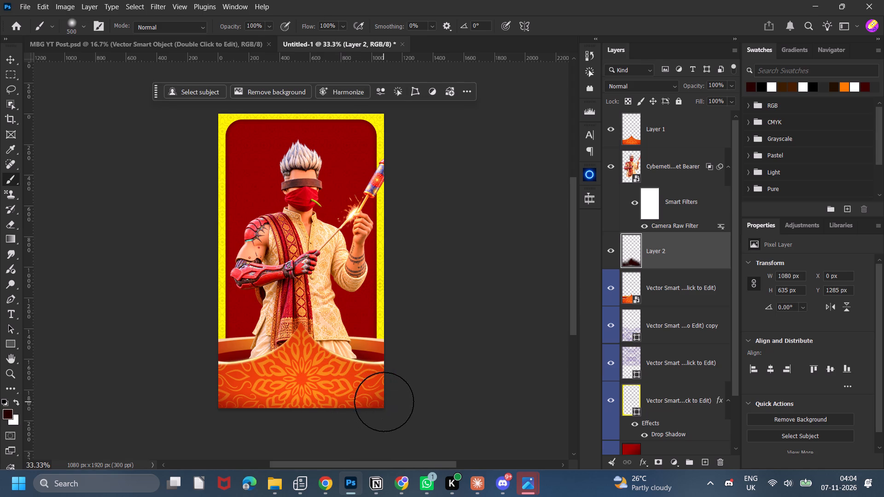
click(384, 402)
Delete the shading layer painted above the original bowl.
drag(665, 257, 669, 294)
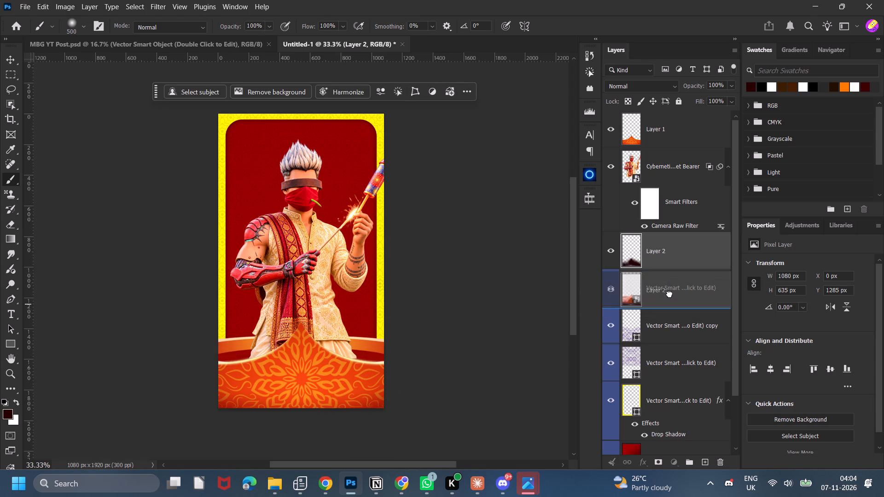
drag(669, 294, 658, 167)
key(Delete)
Add a layer directly above the rocket bearer and brush dark red shading along the canvas's bottom edge at 500 px.
click(676, 173)
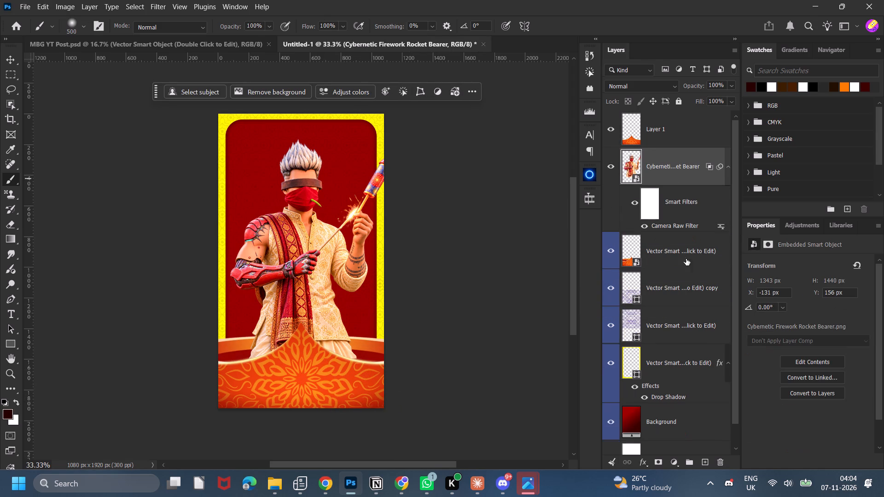
click(707, 463)
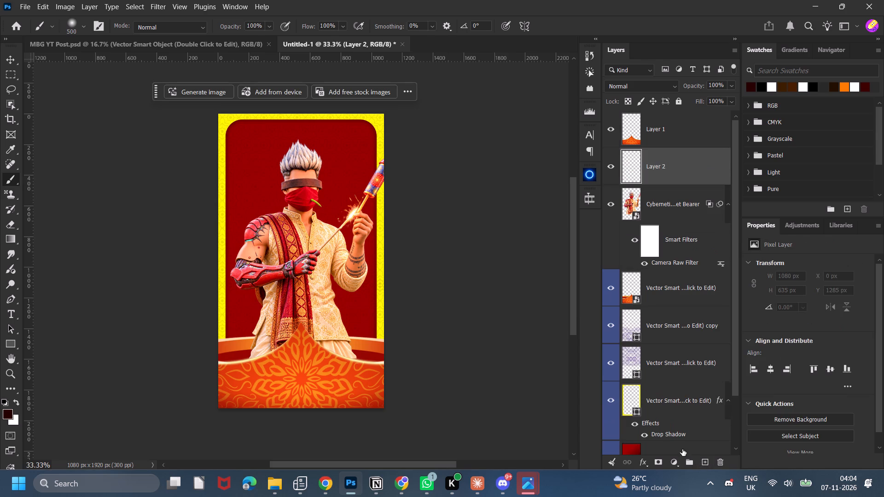
click(231, 401)
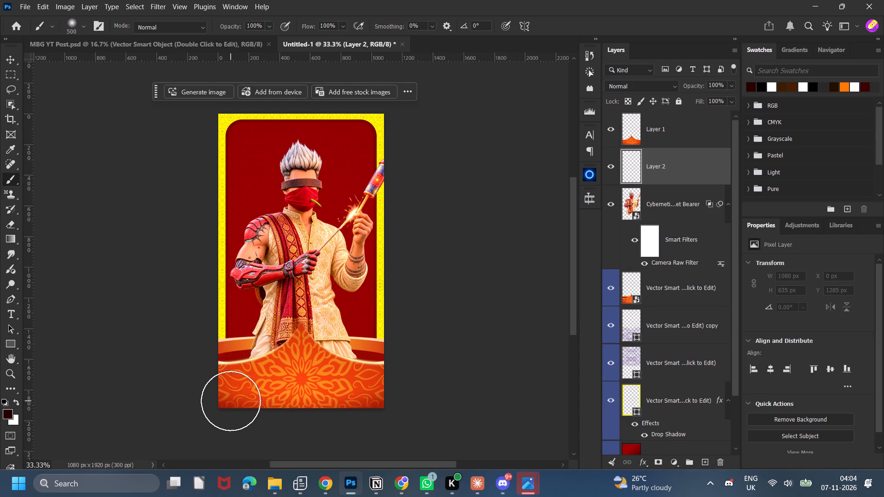
click(239, 395)
click(258, 394)
drag(277, 392, 283, 391)
click(307, 387)
drag(314, 389, 318, 390)
drag(326, 393, 343, 395)
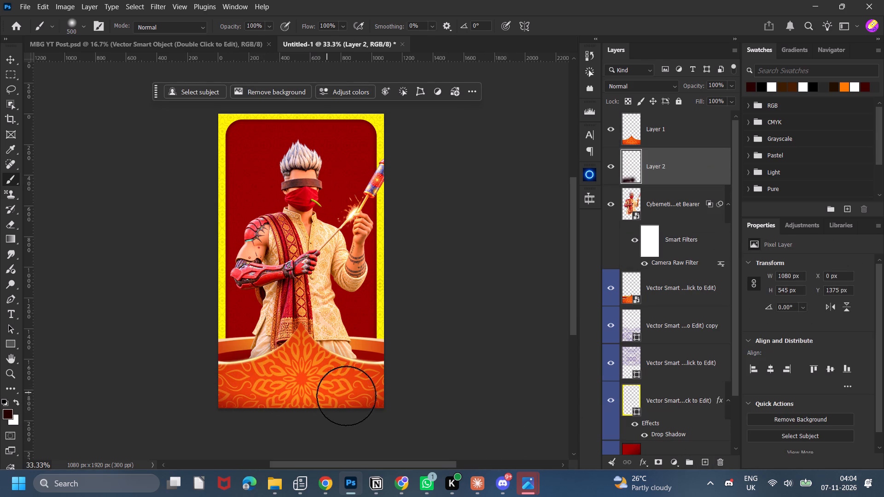
drag(349, 397, 378, 400)
click(384, 401)
click(388, 401)
Build the shading up behind the bowl front's central peak, reducing the brush to 100 px toward the tip.
key(bracketleft)
key(bracketleft)
key(bracketleft)
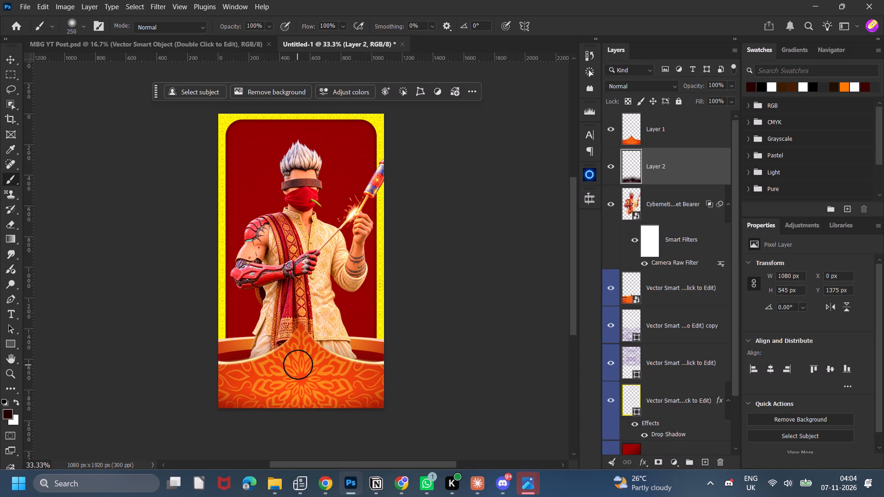
key(bracketleft)
click(299, 353)
key(bracketleft)
click(299, 347)
click(299, 343)
key(bracketleft)
key(bracketleft)
key(bracketleft)
click(302, 334)
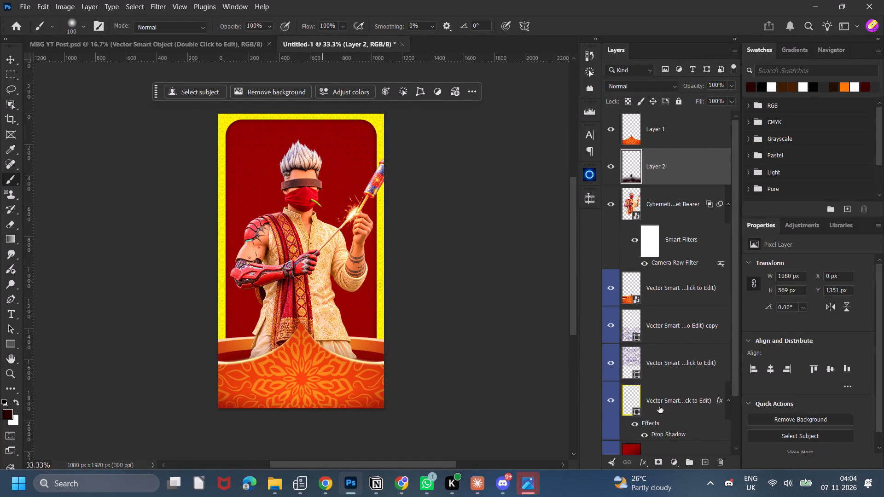
Add a layer directly below the original bowl and brush dark shading around the bowl's left side at 400 px.
click(673, 298)
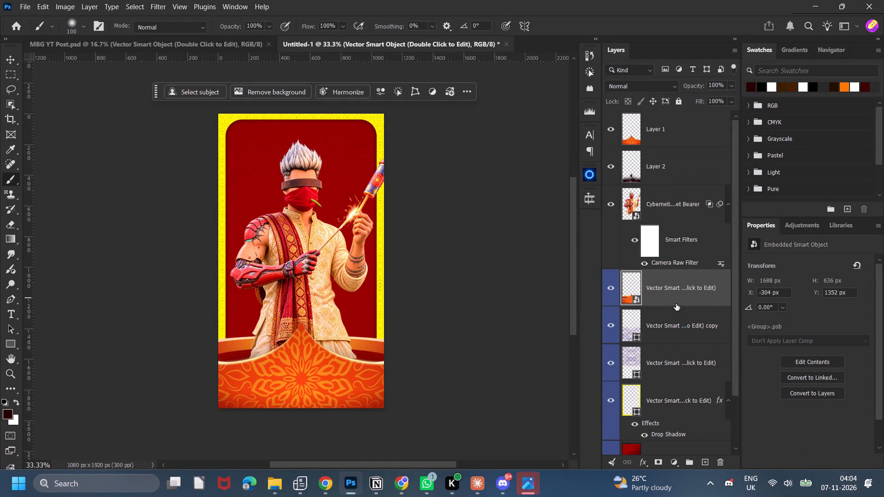
click(677, 316)
click(710, 462)
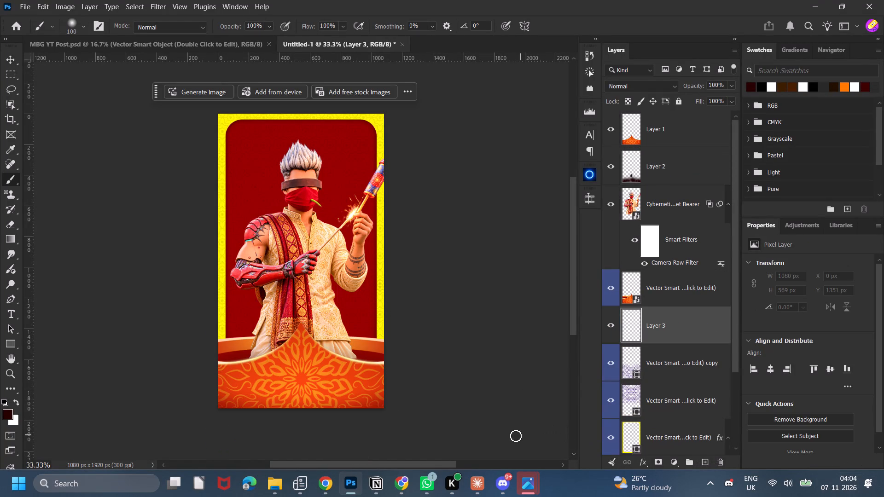
key(bracketright)
key(bracketright)
key(bracketright)
key(bracketright)
key(bracketright)
key(bracketright)
key(bracketright)
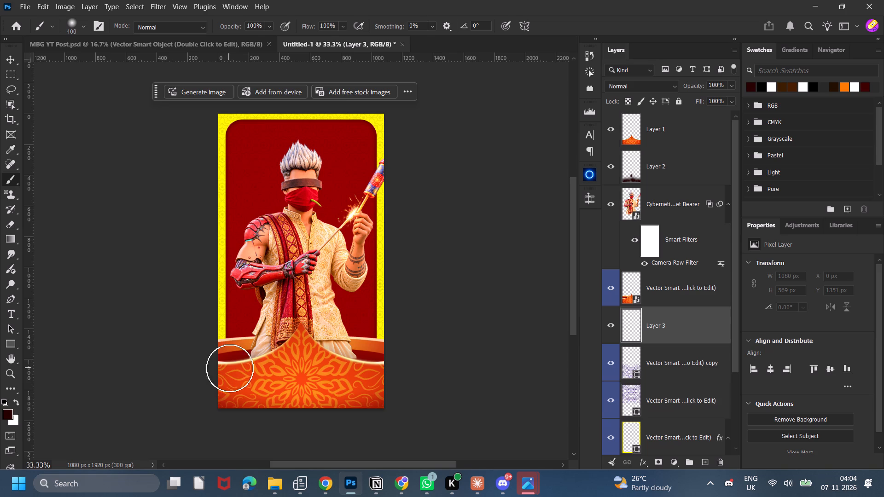
click(230, 368)
click(239, 369)
click(248, 369)
click(250, 366)
click(257, 366)
Brush matching dark shading around the bowl's right side on the same layer with a 600 px brush.
key(bracketright)
key(bracketright)
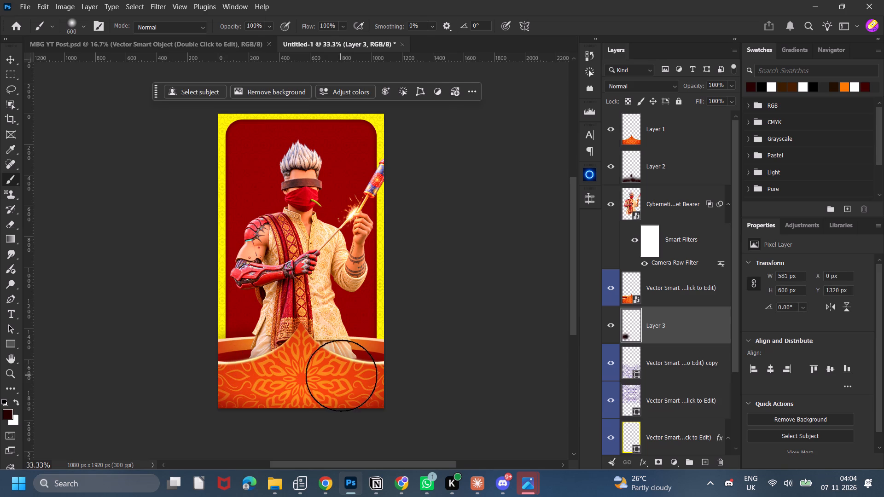
click(342, 376)
drag(354, 379, 361, 380)
drag(366, 381, 374, 382)
click(375, 383)
drag(380, 387, 387, 396)
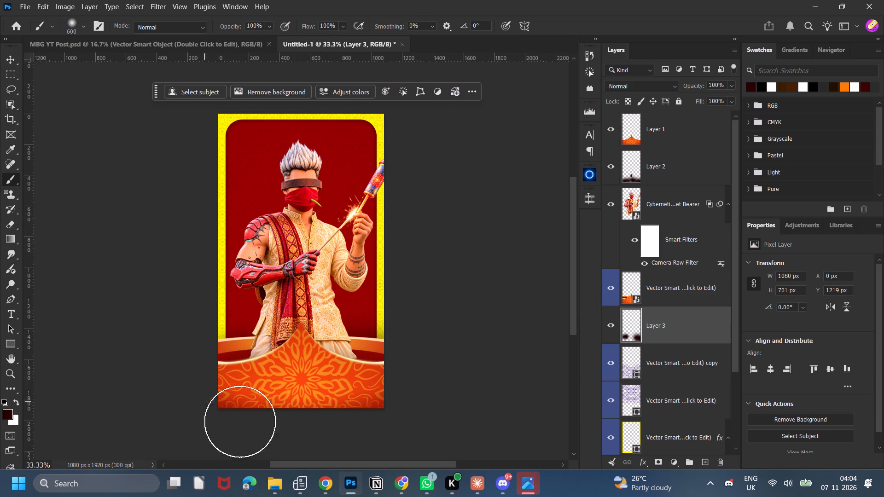
Switch to MBG YT Post.psd and move the small off-canvas smart object directly below Group 1 to about X 860 px, Y -563 px.
click(15, 60)
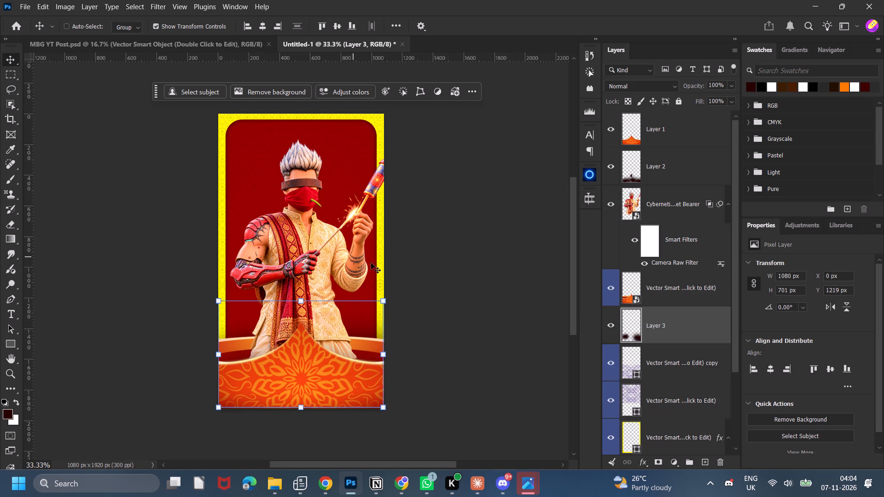
scroll(461, 272, up, 1)
click(452, 241)
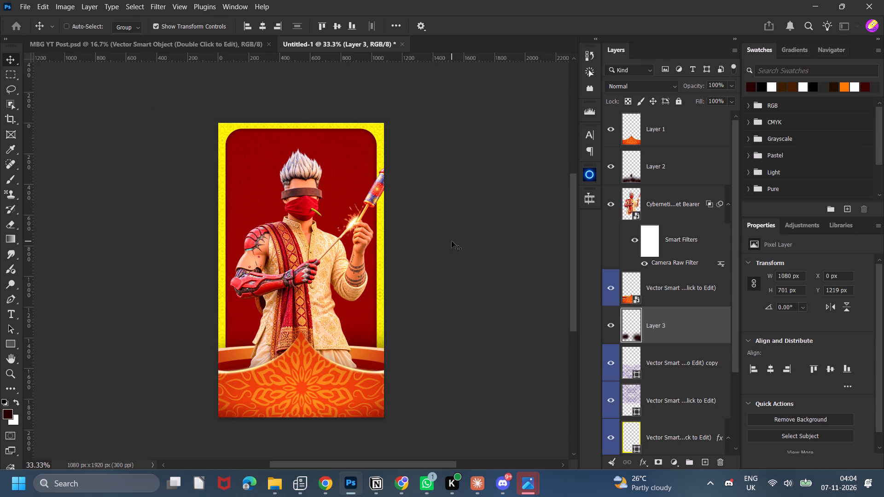
click(171, 44)
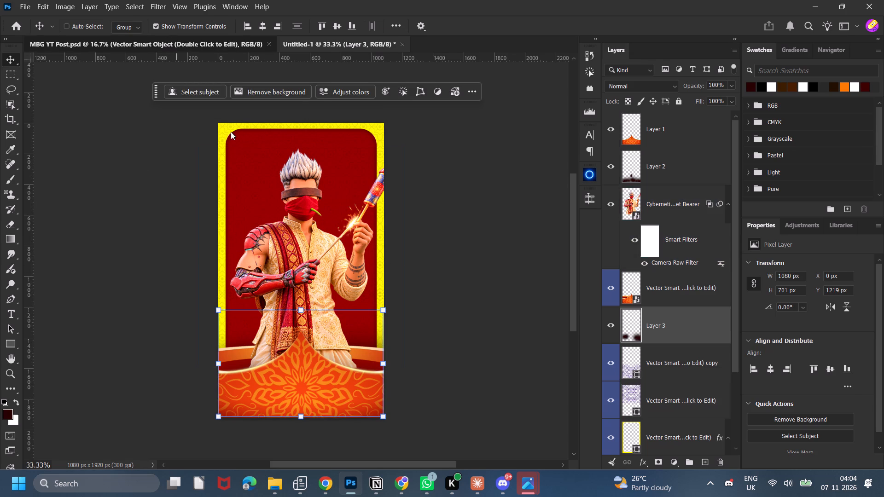
scroll(657, 308, up, 1)
click(680, 226)
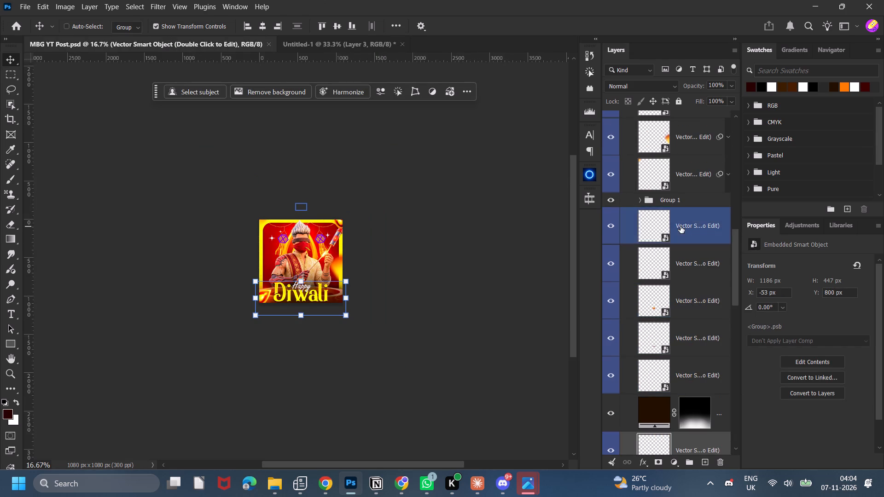
drag(432, 266, 385, 308)
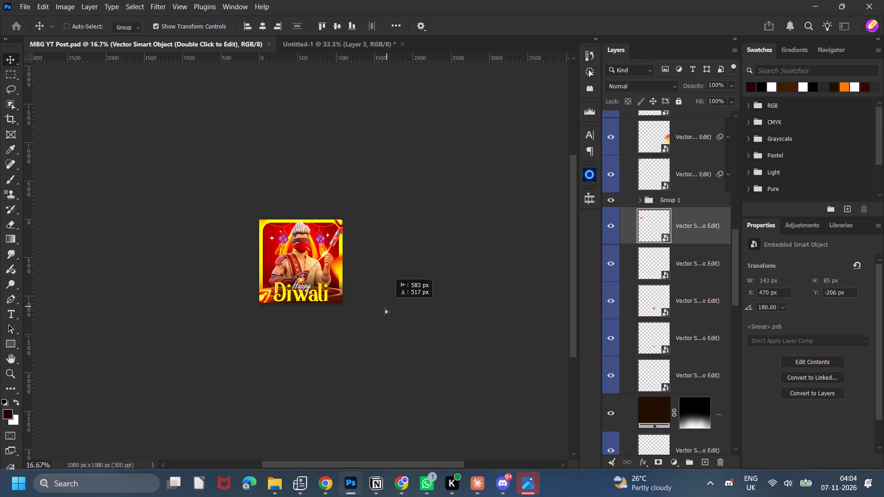
drag(385, 308, 462, 237)
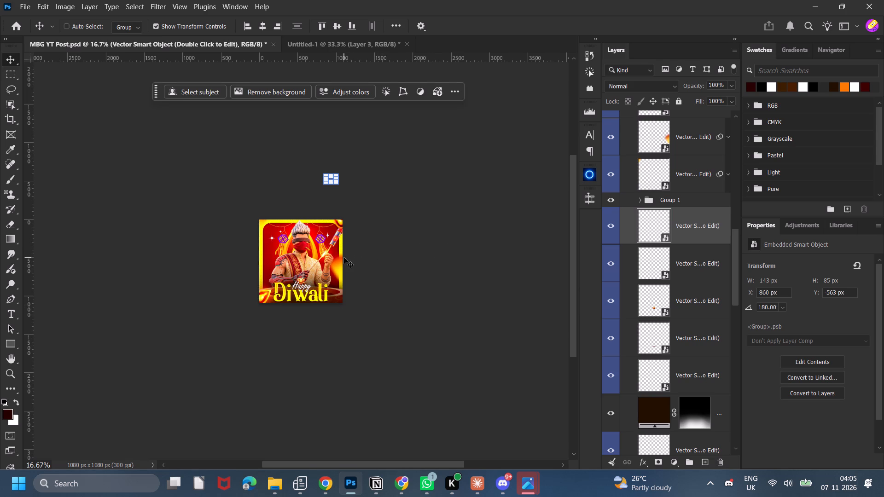
Place the Munna Bhai Gaming logo from the Downloads folder into MBG YT Post.psd.
click(277, 477)
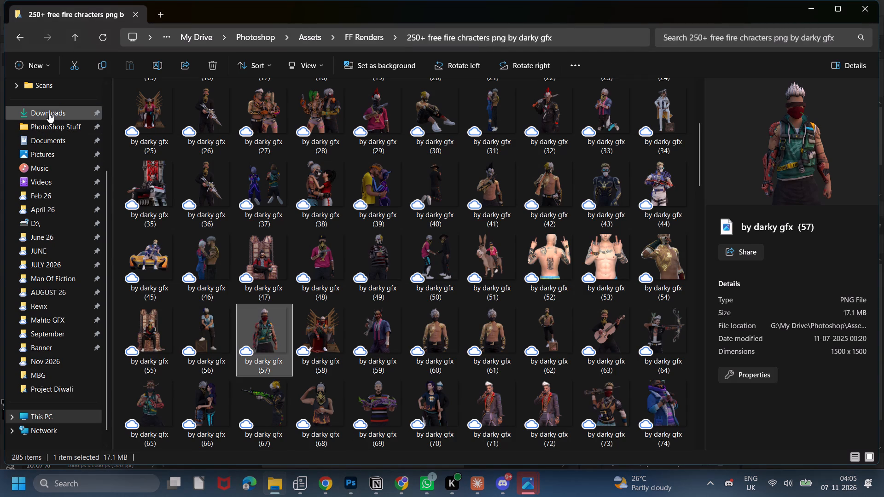
click(49, 113)
click(319, 129)
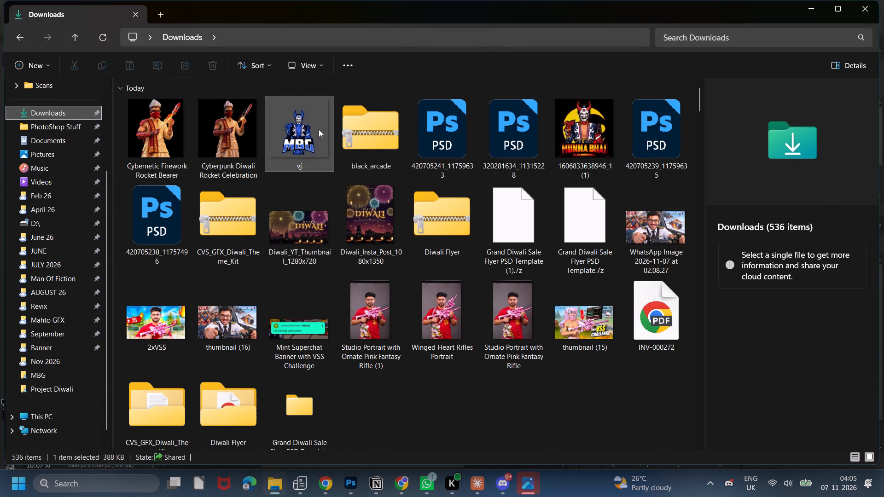
double_click(581, 114)
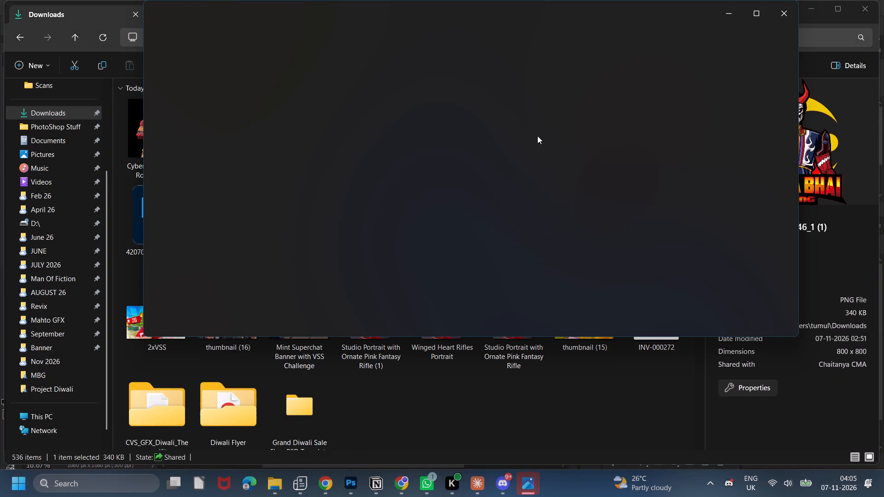
drag(481, 193, 353, 474)
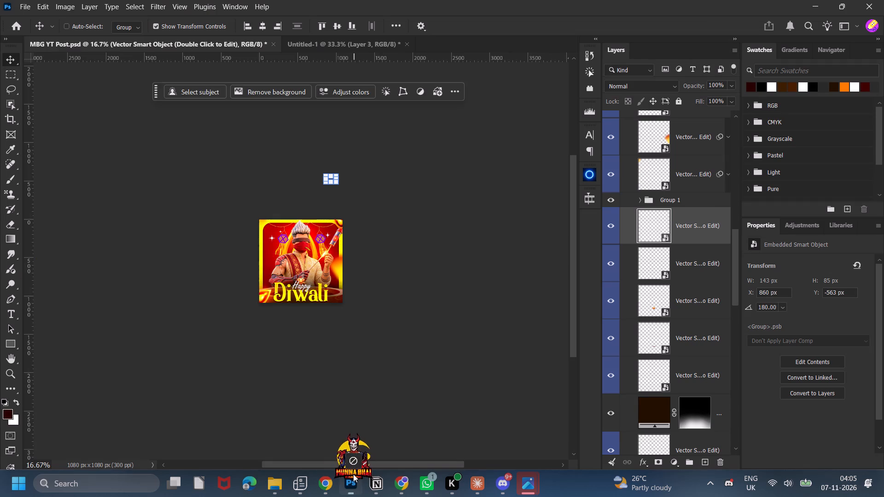
drag(353, 474, 297, 272)
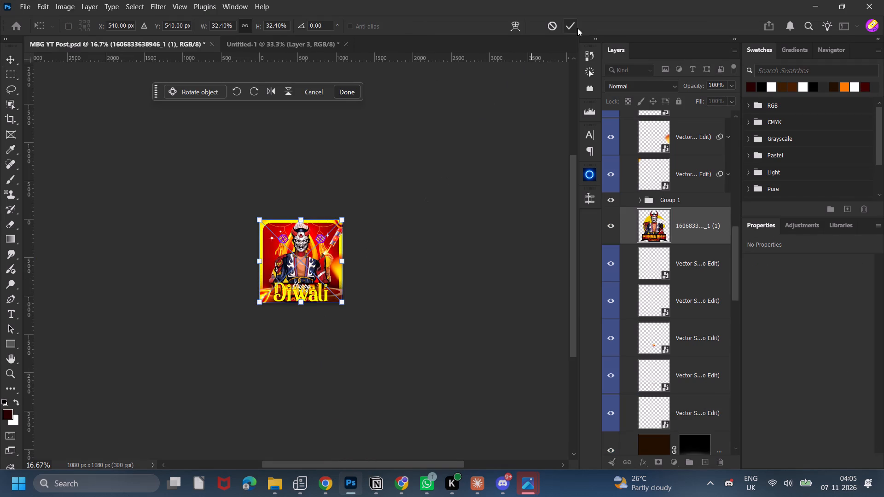
click(570, 28)
Move the logo layer to the top of the layer stack, above the FX group.
drag(695, 228, 681, 70)
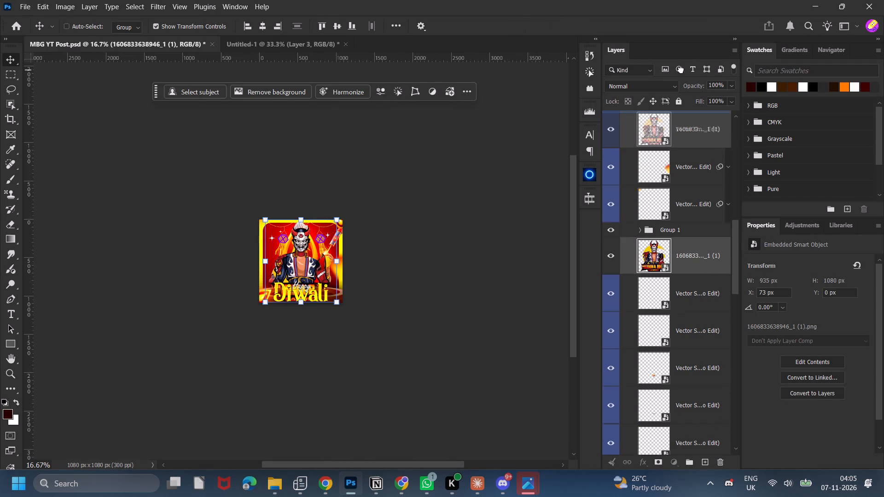
drag(681, 70, 680, 67)
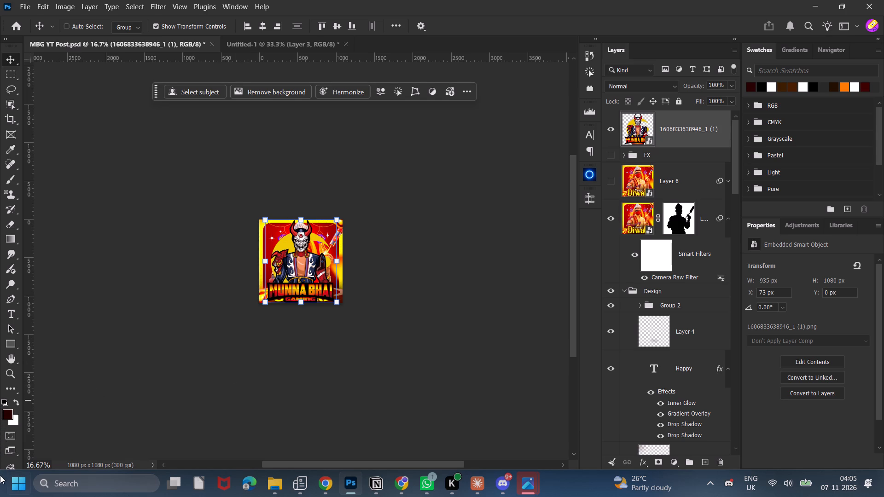
Scale the logo down to about 92 x 106 px and position it near the post's top-left corner.
key(ctrl+equal)
key(ctrl+equal)
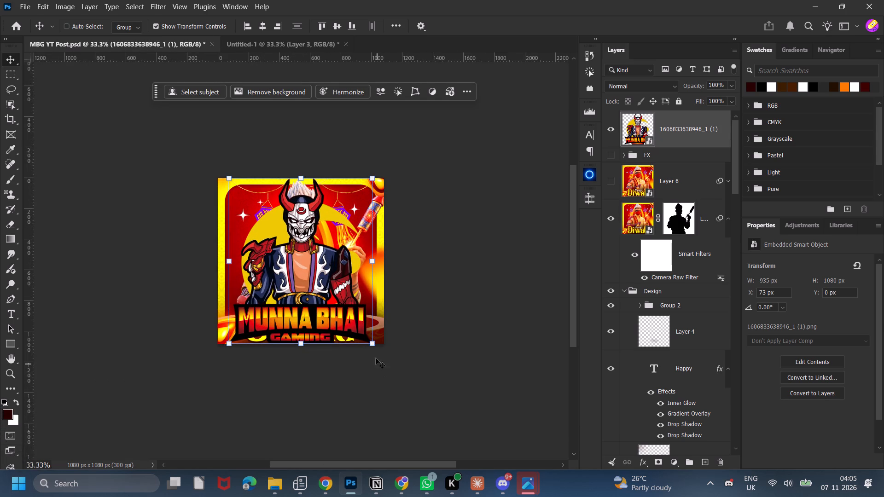
drag(373, 345, 227, 203)
click(567, 20)
drag(540, 268, 473, 267)
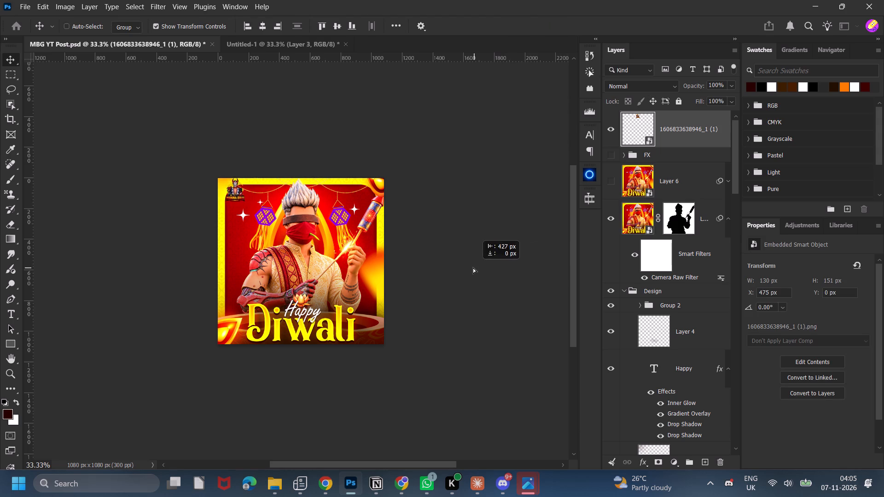
drag(473, 267, 470, 270)
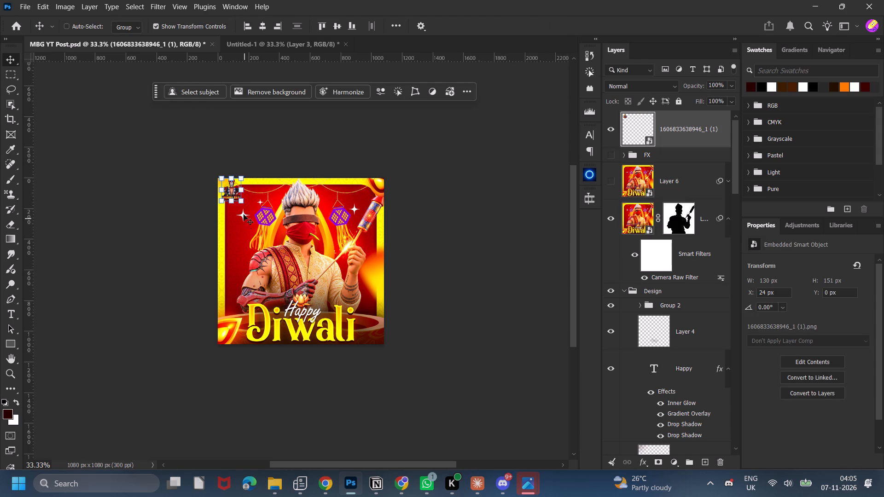
drag(232, 198, 230, 191)
click(566, 28)
click(522, 192)
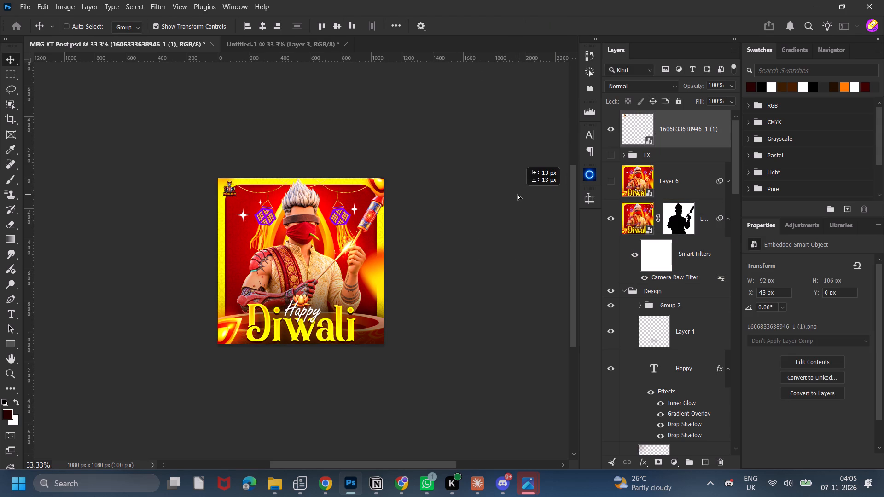
Align the logo to the canvas's top and left edges at X 0 px, Y 0 px.
click(322, 29)
click(243, 20)
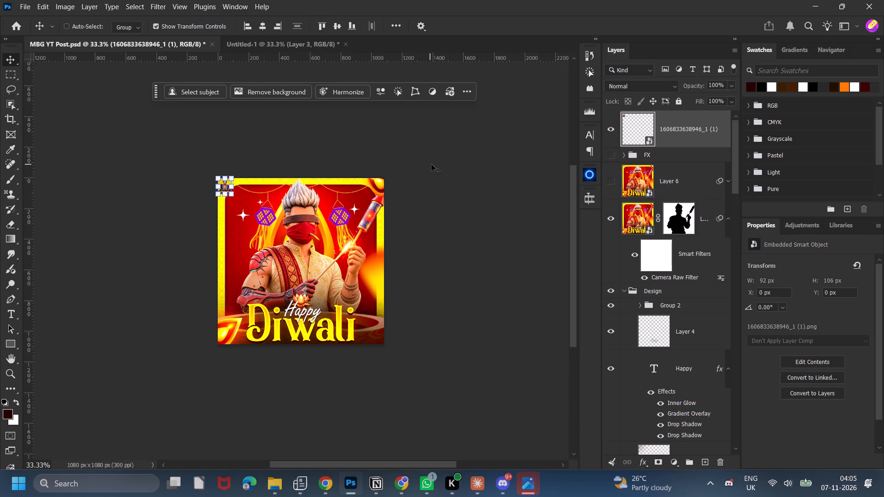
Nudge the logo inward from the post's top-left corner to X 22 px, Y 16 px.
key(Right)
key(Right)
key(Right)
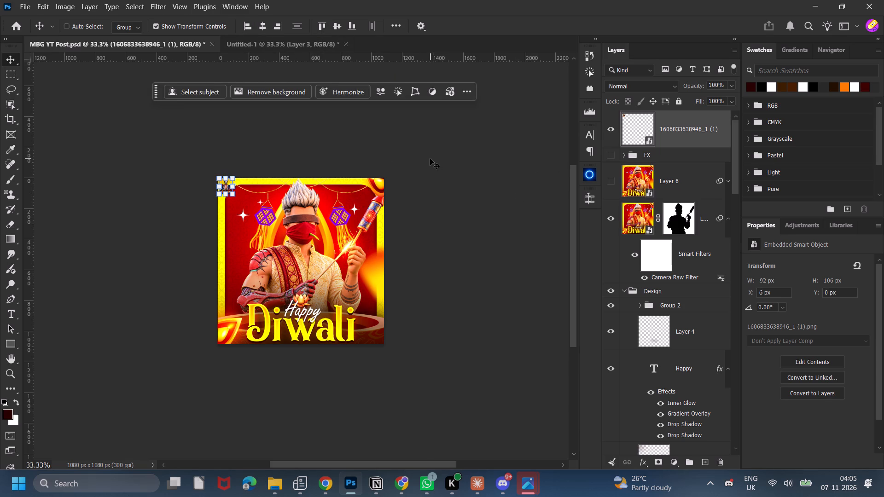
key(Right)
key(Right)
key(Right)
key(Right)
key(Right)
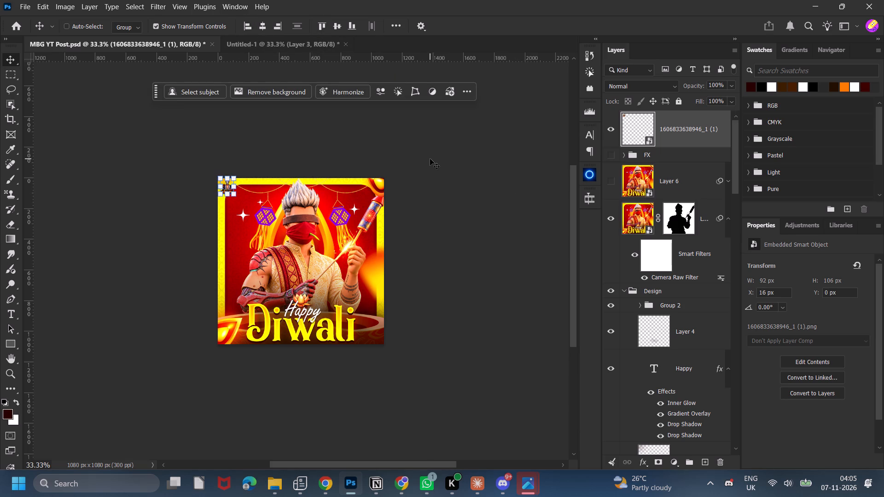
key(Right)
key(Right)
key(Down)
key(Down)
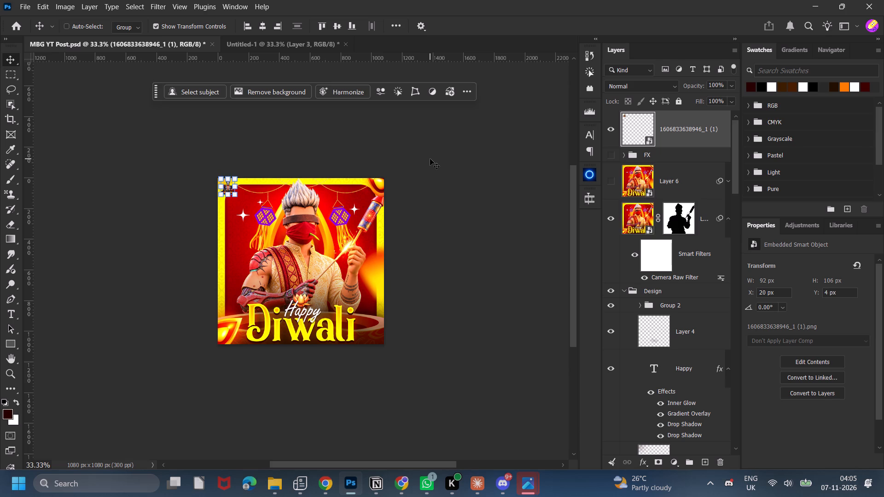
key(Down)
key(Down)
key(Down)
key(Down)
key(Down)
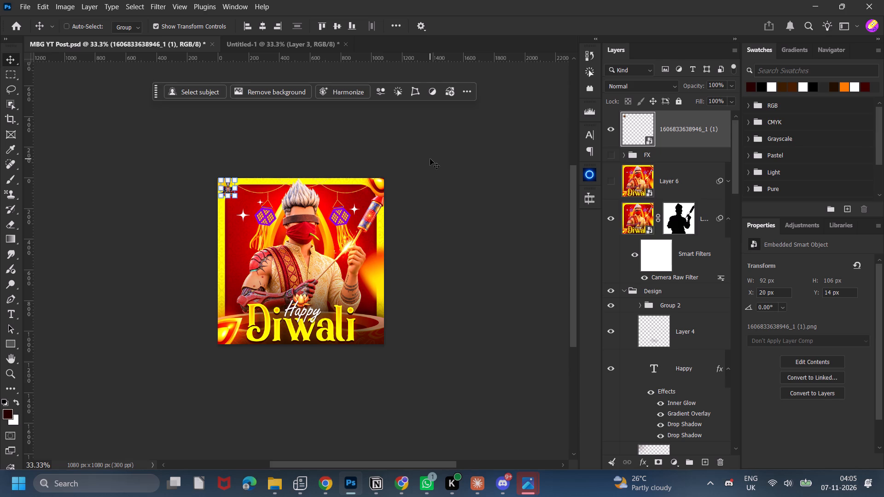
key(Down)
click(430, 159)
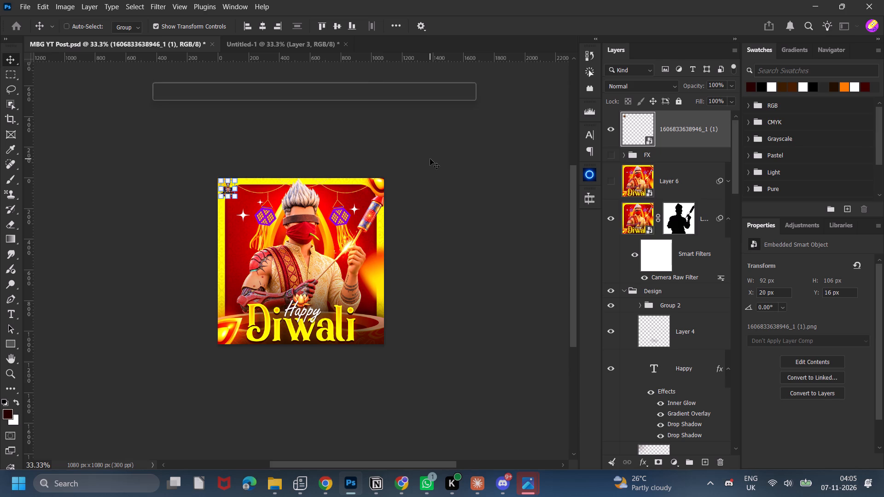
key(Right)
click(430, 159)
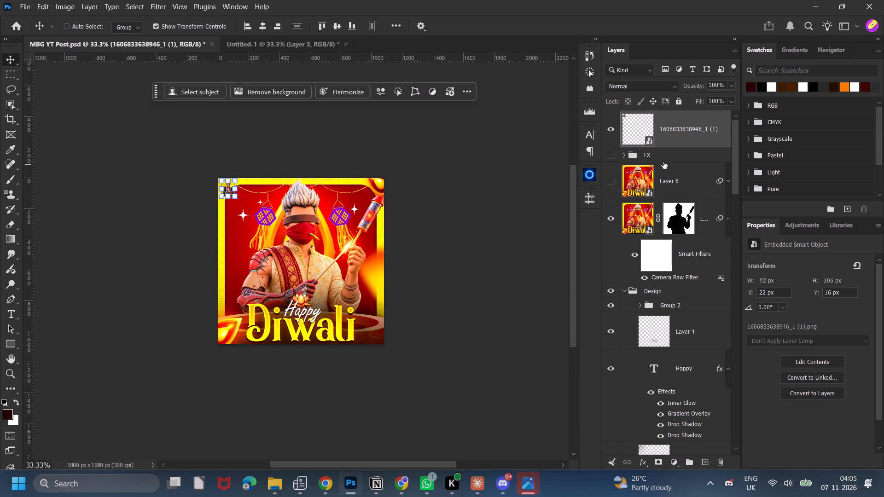
Copy the Camera Raw smart filter from the masked character layer onto the logo layer.
alt+drag(720, 217, 690, 130)
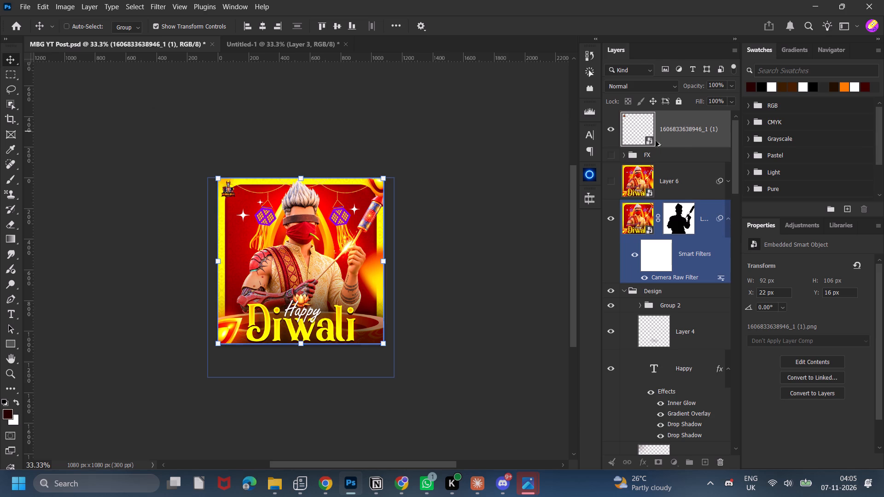
click(392, 138)
Add a drop shadow to the logo layer with 49% opacity, 0% spread and 32 px size.
triple_click(692, 142)
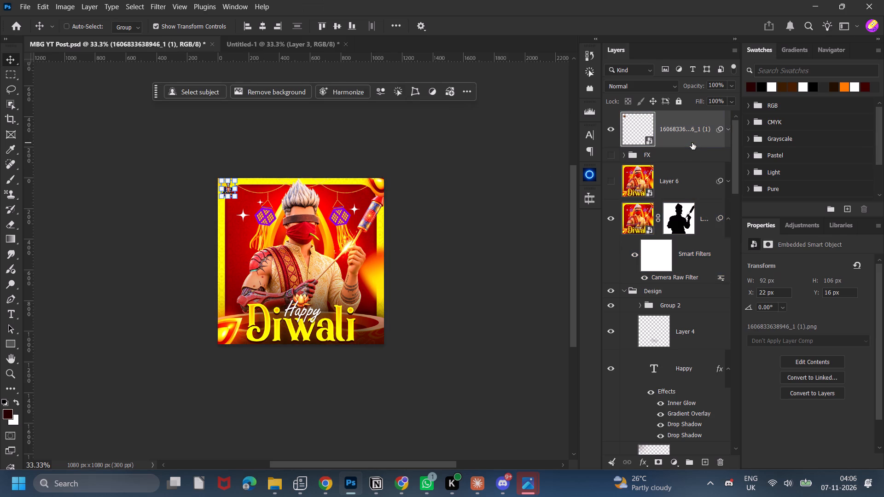
click(444, 247)
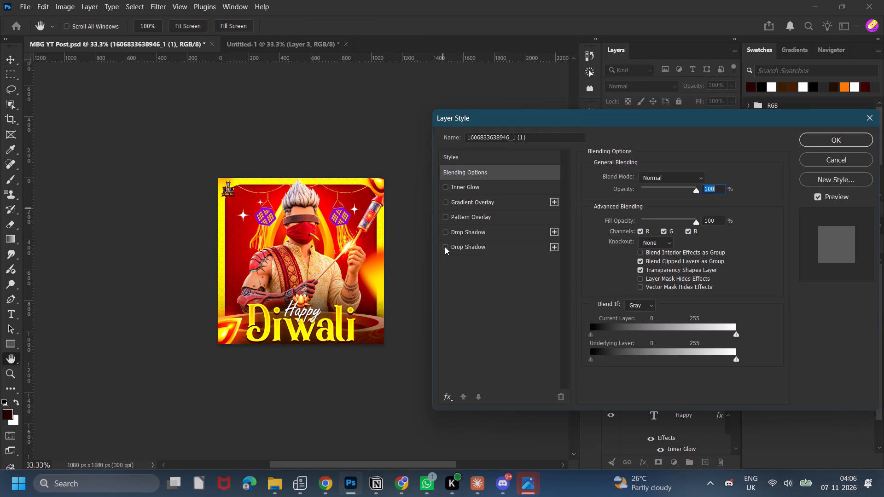
click(467, 246)
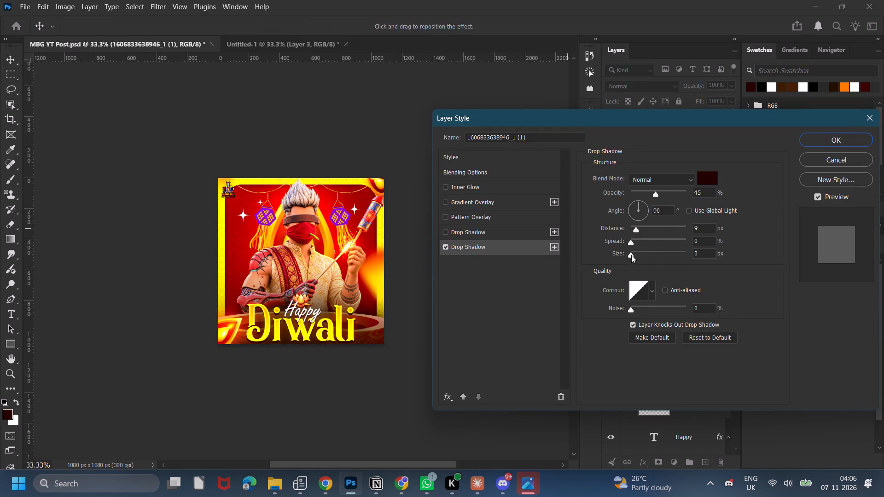
drag(633, 254, 648, 259)
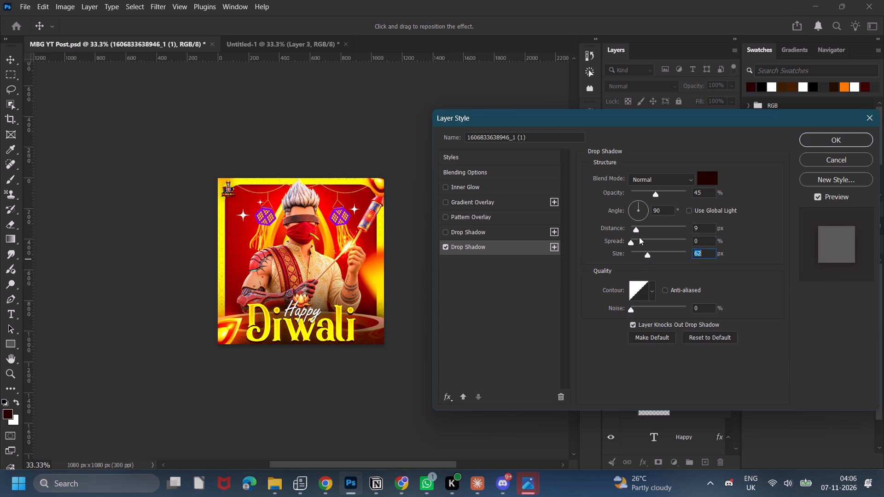
drag(632, 242, 639, 246)
drag(639, 246, 581, 260)
drag(644, 254, 541, 260)
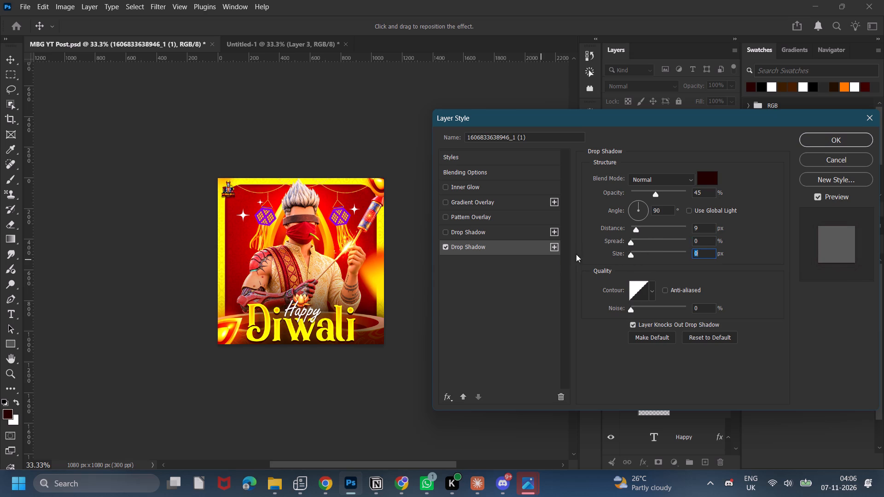
drag(654, 193, 658, 193)
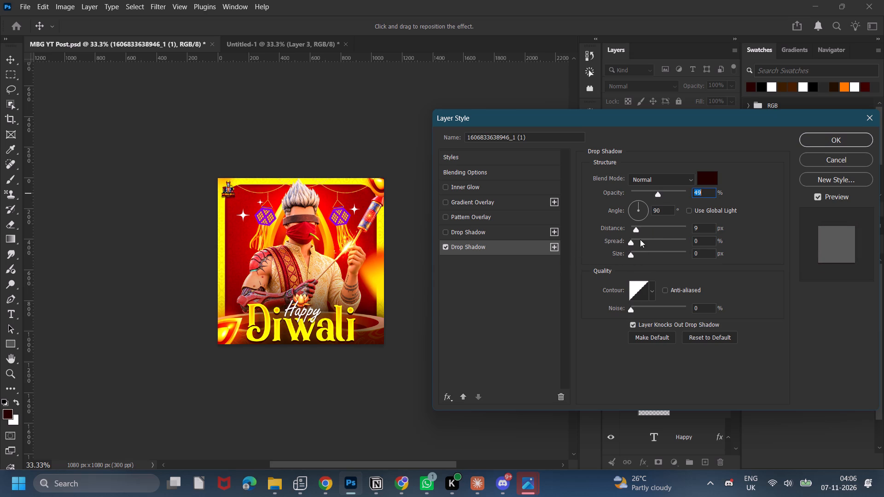
drag(632, 252, 641, 251)
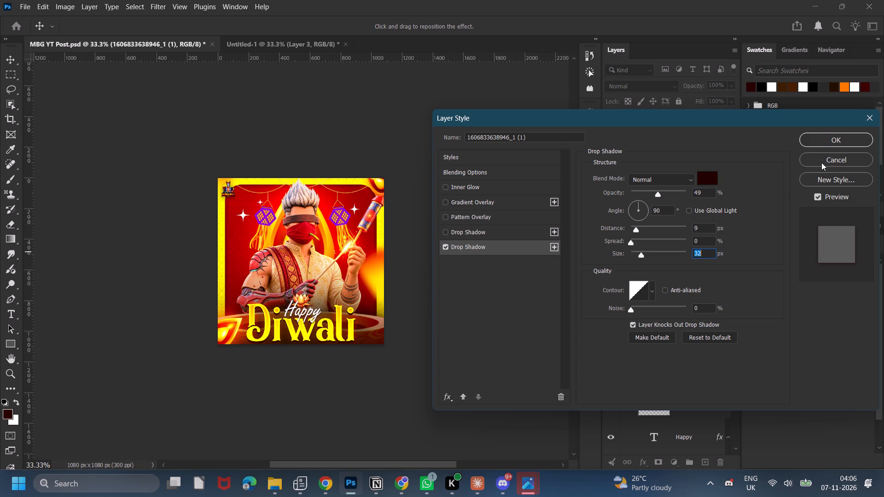
click(840, 144)
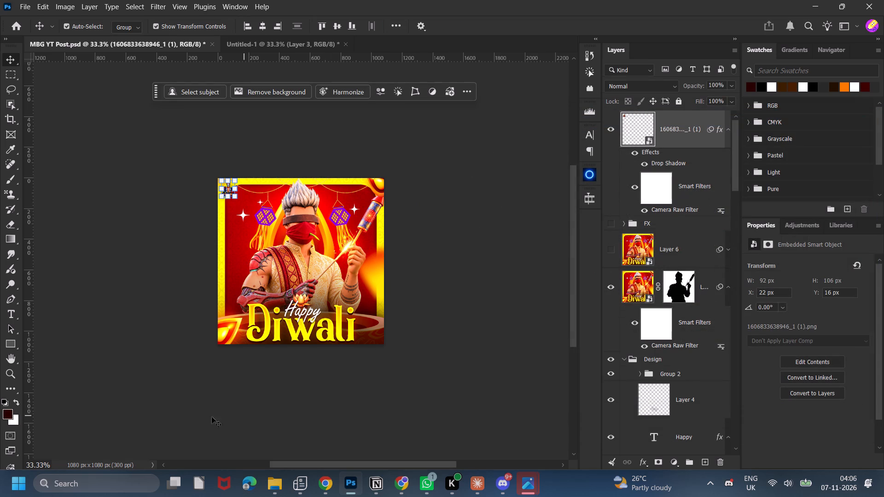
Move the logo inside the top-left corner of the post's yellow frame, to X 71 px, Y 63 px.
key(ctrl+equal)
key(ctrl+equal)
drag(100, 269, 99, 269)
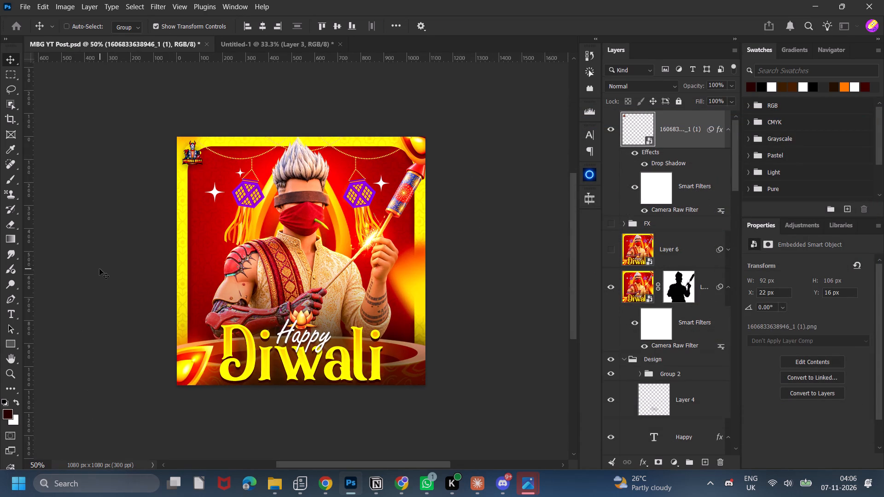
drag(99, 269, 112, 282)
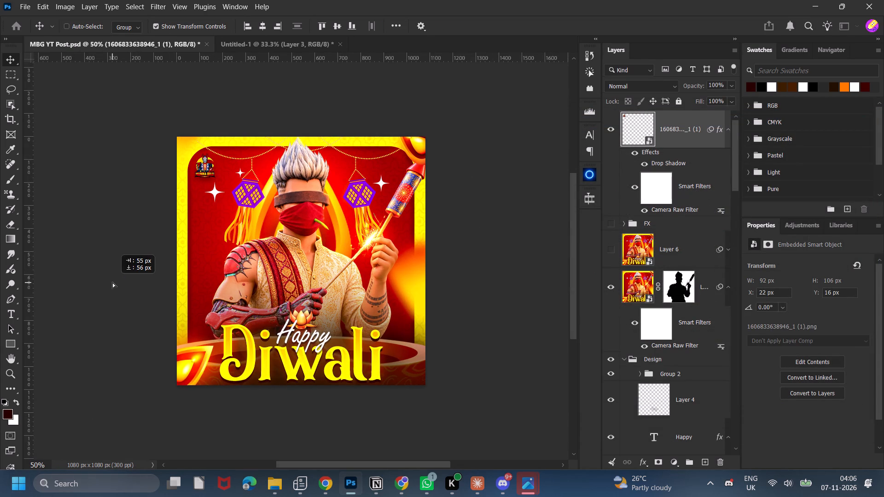
drag(112, 282, 111, 279)
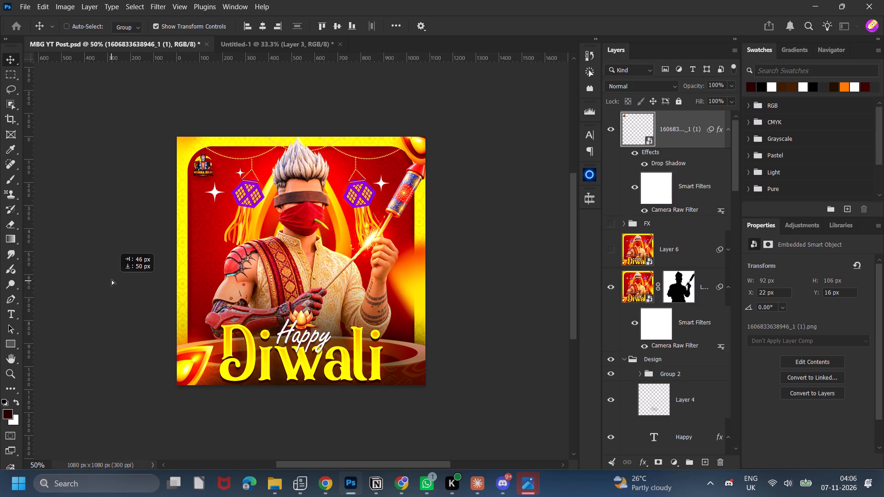
drag(111, 279, 112, 279)
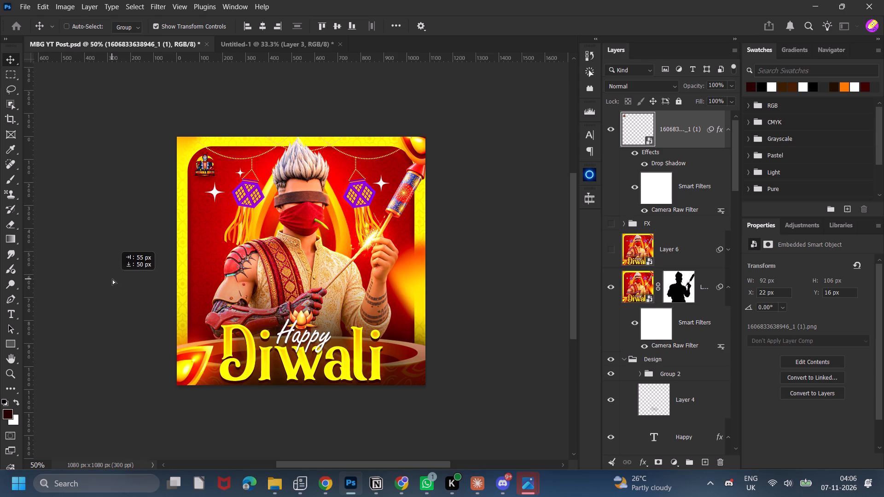
drag(112, 279, 112, 278)
key(ctrl+z)
click(111, 278)
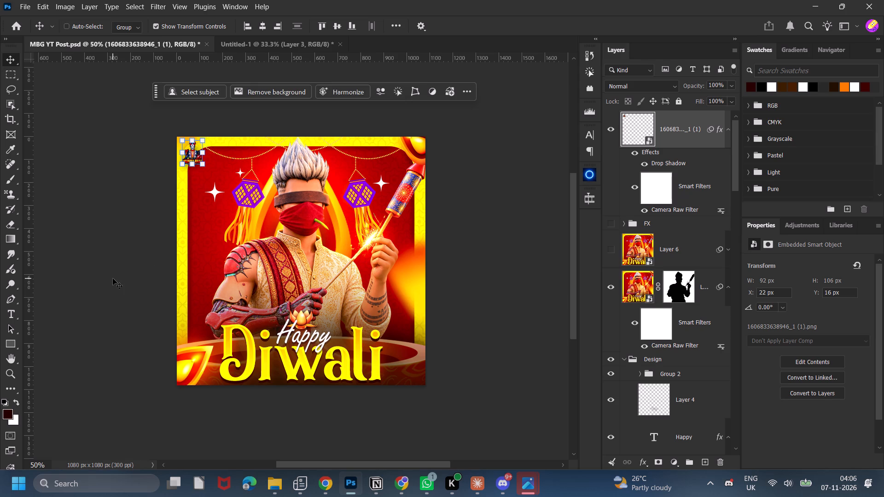
key(ctrl+shift+z)
click(546, 344)
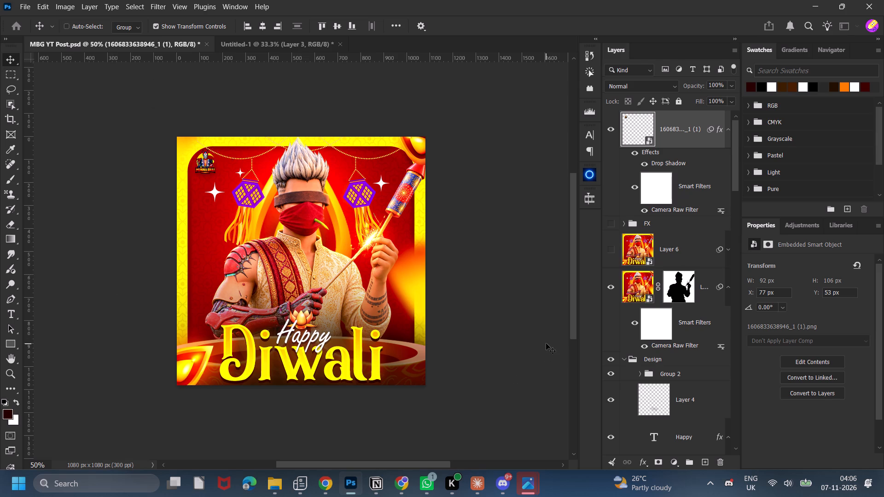
key(Down)
key(Down)
key(Down)
key(Down)
click(509, 305)
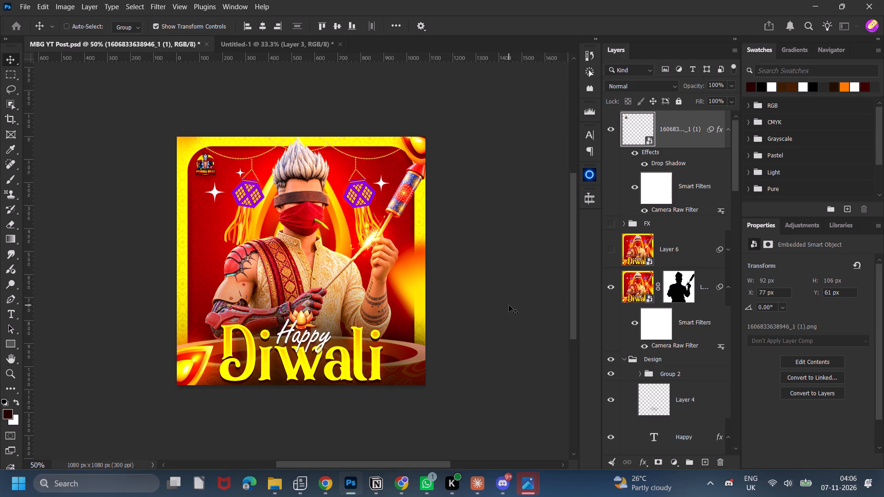
key(Left)
key(Left)
key(Left)
click(509, 305)
key(Down)
click(509, 305)
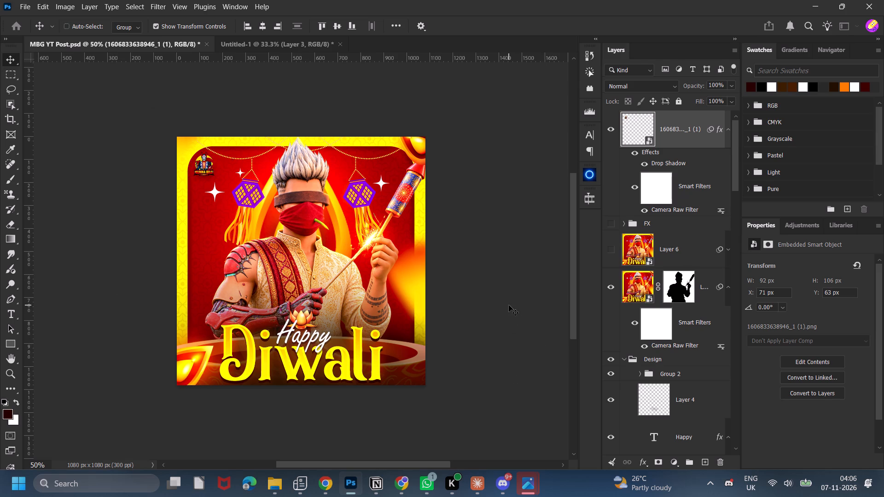
Save the MBG YT Post.psd document.
key(ctrl+s)
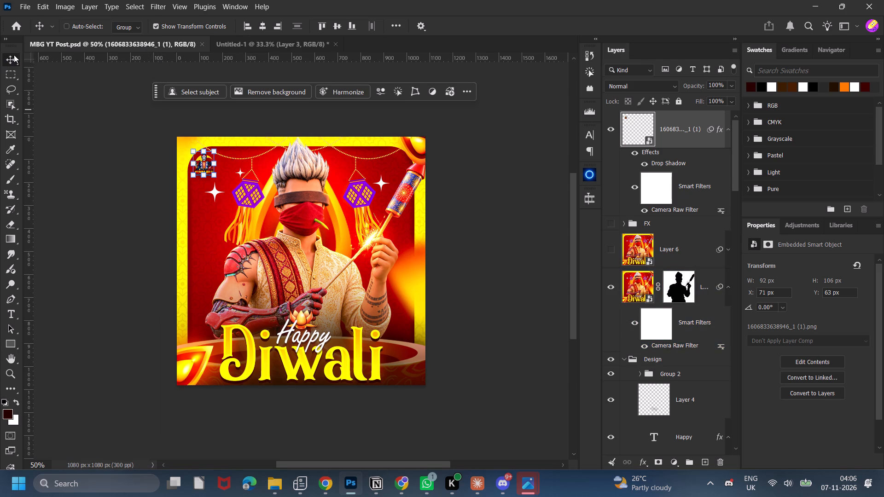
Export the post as a PNG, overwriting MBG YT Post in the Project Diwali folder.
click(29, 4)
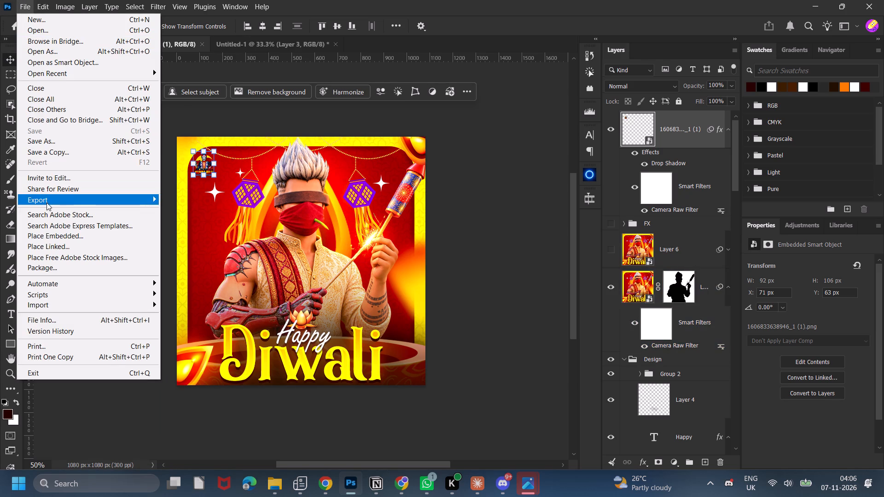
click(200, 202)
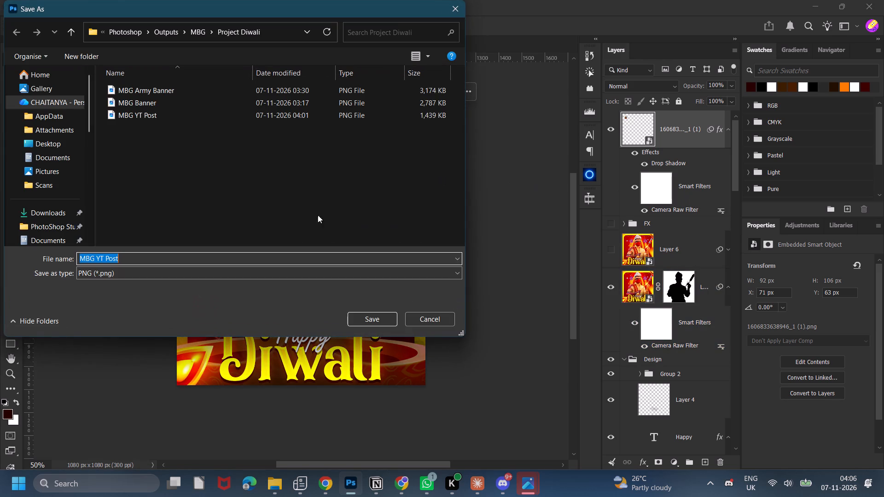
click(180, 112)
click(361, 317)
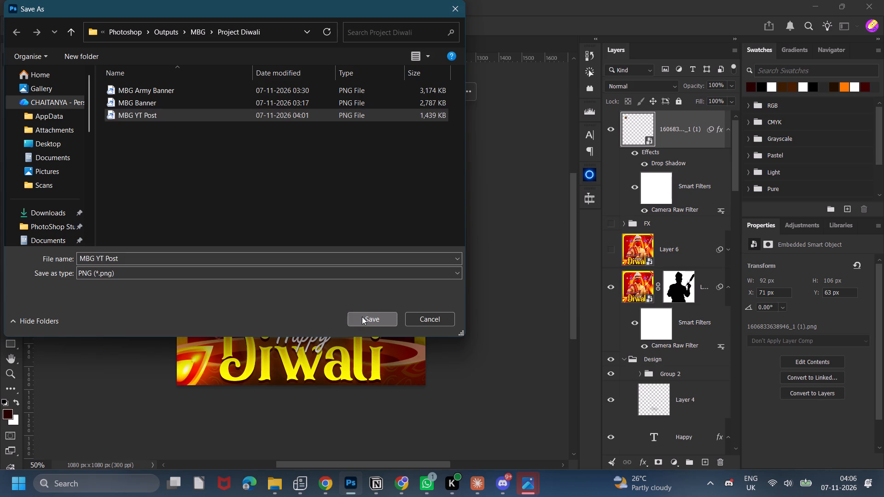
click(459, 244)
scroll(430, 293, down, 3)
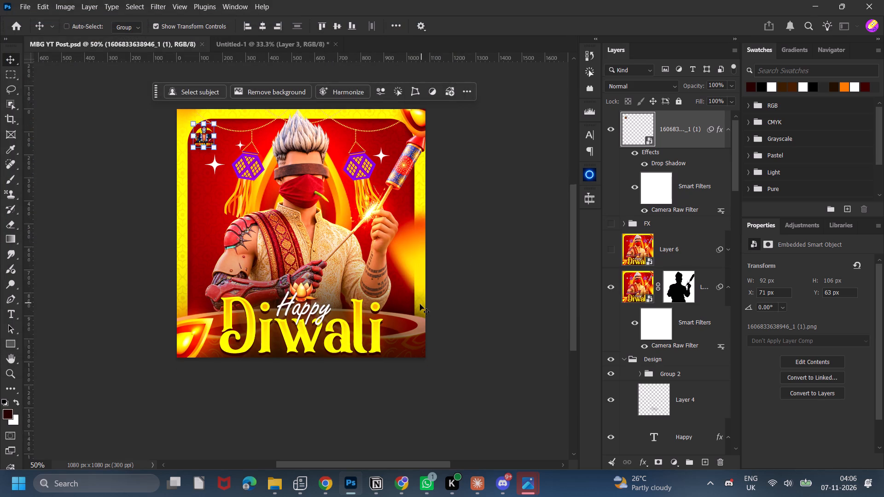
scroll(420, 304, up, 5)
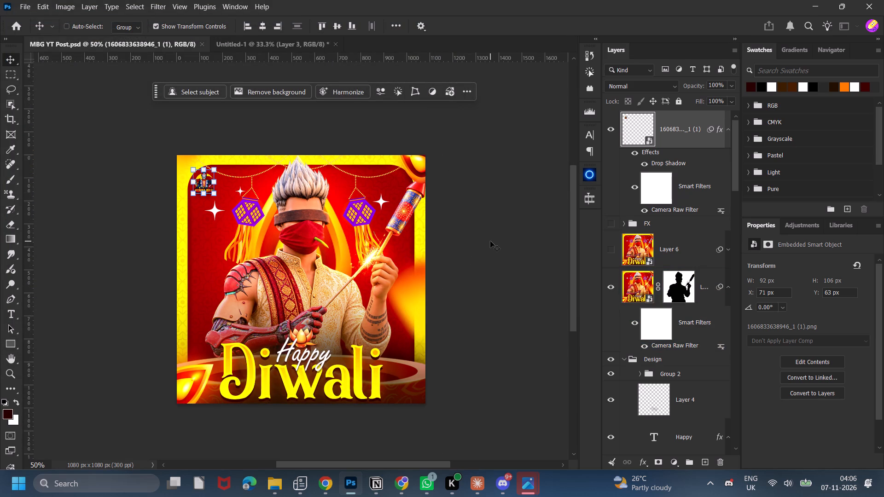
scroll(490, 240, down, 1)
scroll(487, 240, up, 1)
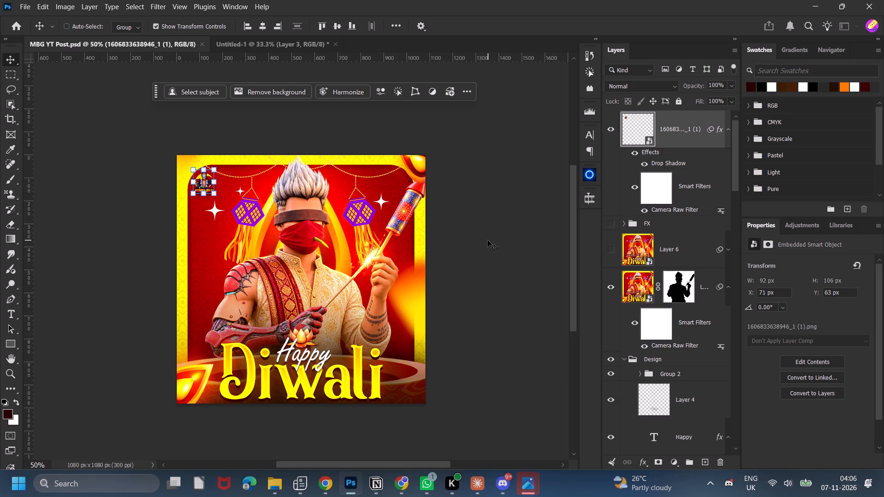